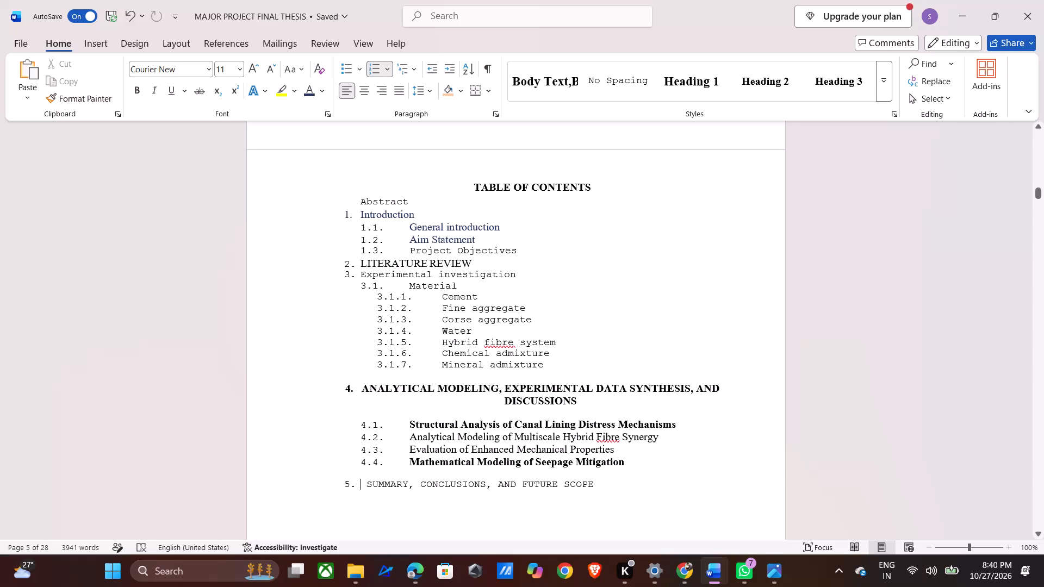
Start an unnumbered line below the "SUMMARY, CONCLUSIONS, AND FUTURE SCOPE" entry in the table of contents.
scroll(678, 332, down, 1)
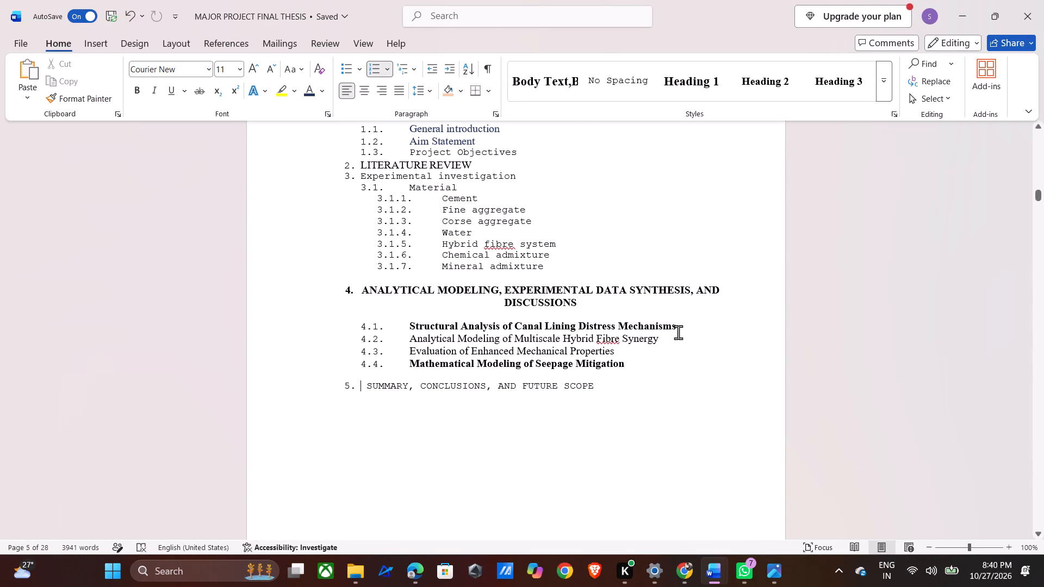
click(620, 383)
key(Return)
key(BackSpace)
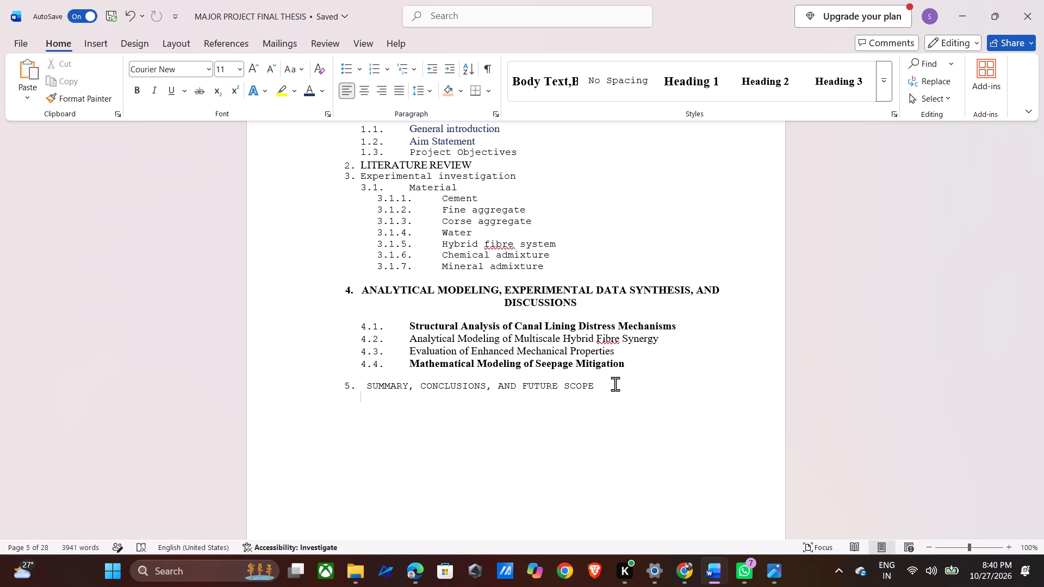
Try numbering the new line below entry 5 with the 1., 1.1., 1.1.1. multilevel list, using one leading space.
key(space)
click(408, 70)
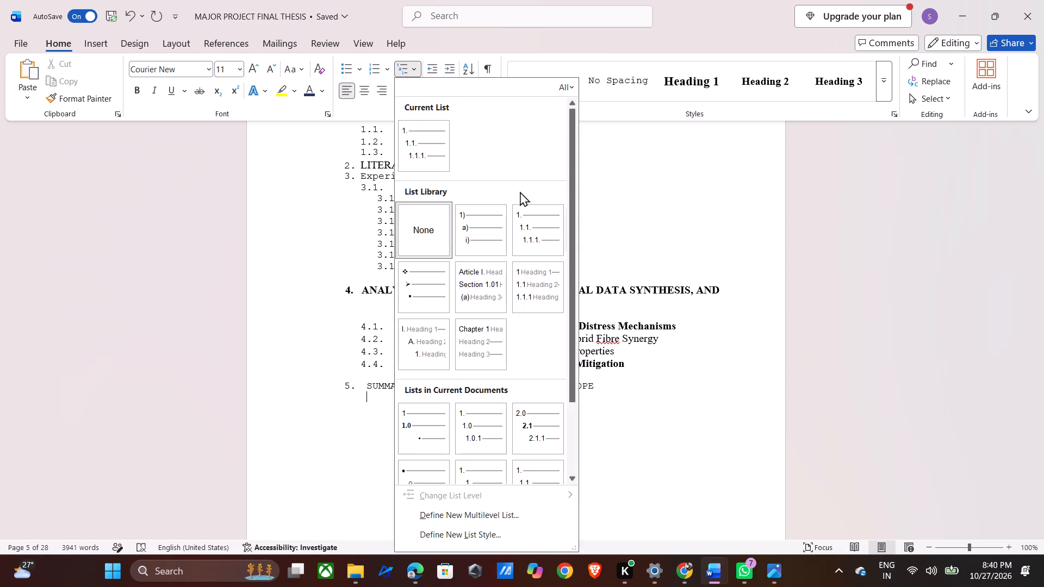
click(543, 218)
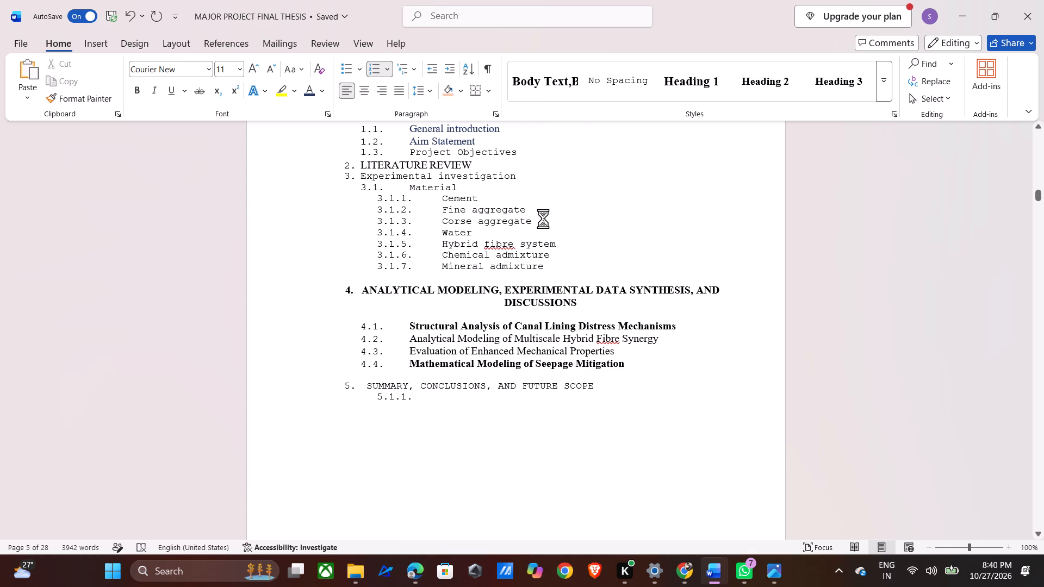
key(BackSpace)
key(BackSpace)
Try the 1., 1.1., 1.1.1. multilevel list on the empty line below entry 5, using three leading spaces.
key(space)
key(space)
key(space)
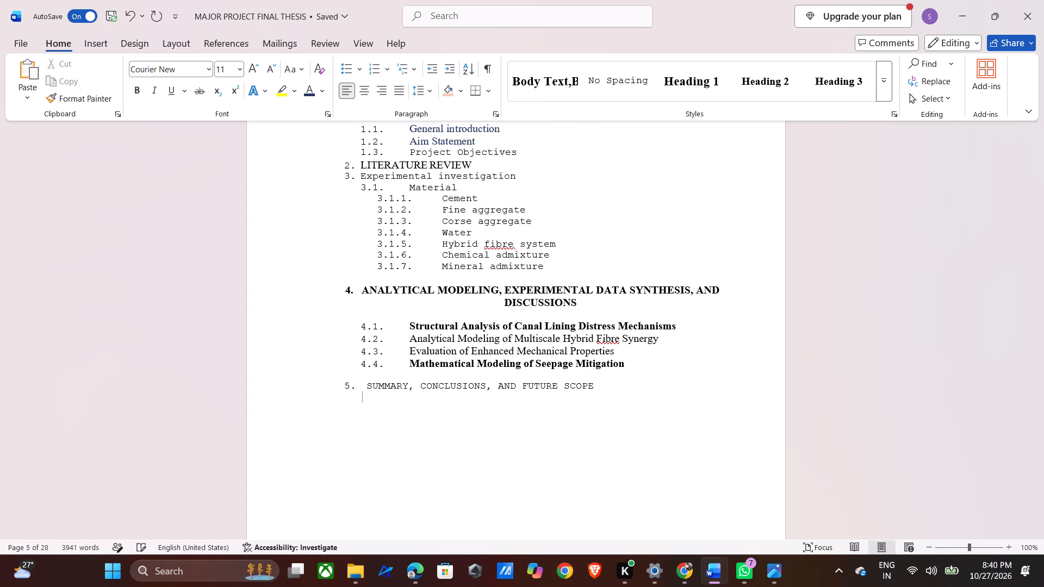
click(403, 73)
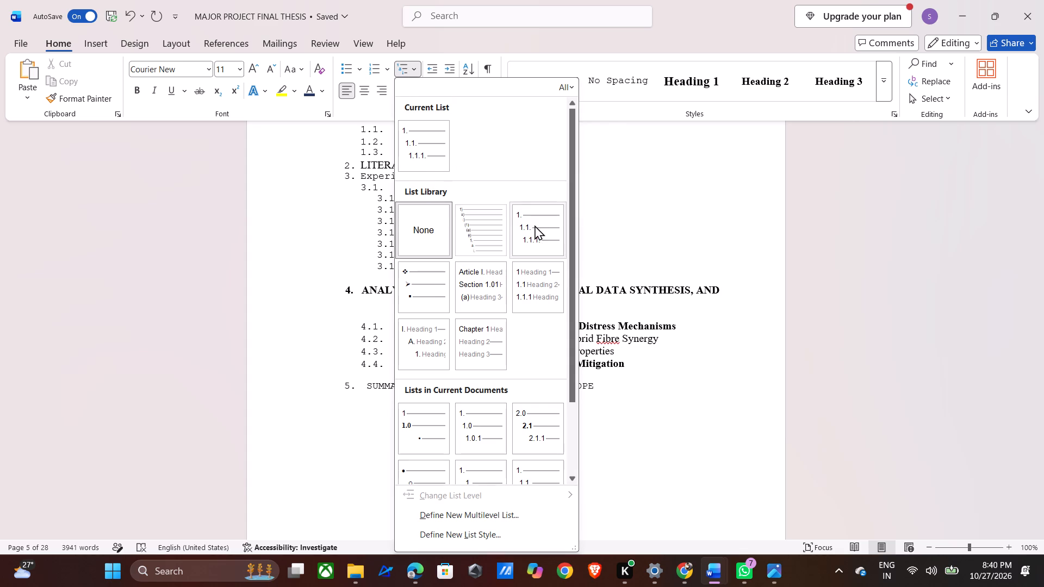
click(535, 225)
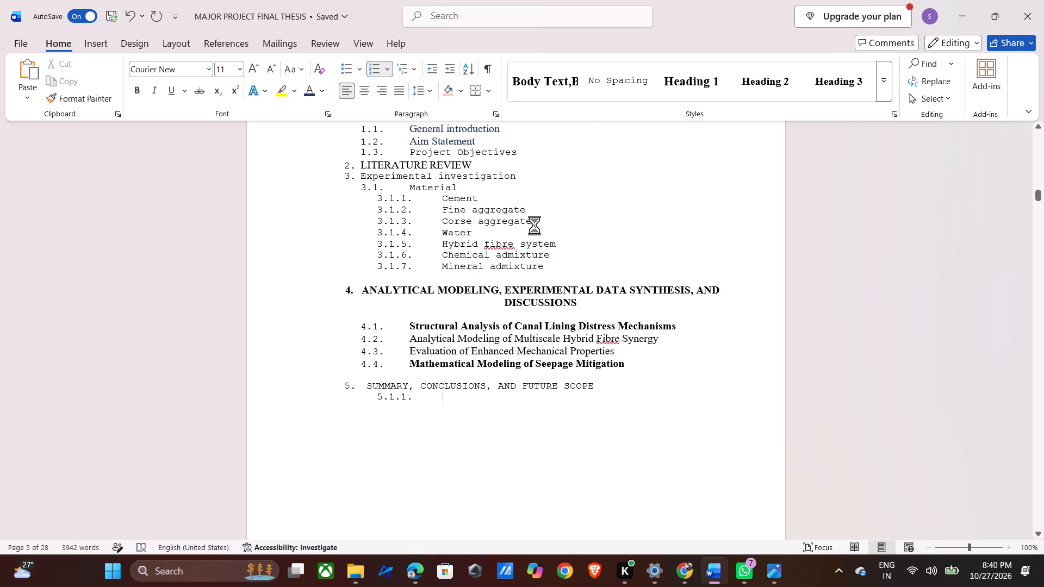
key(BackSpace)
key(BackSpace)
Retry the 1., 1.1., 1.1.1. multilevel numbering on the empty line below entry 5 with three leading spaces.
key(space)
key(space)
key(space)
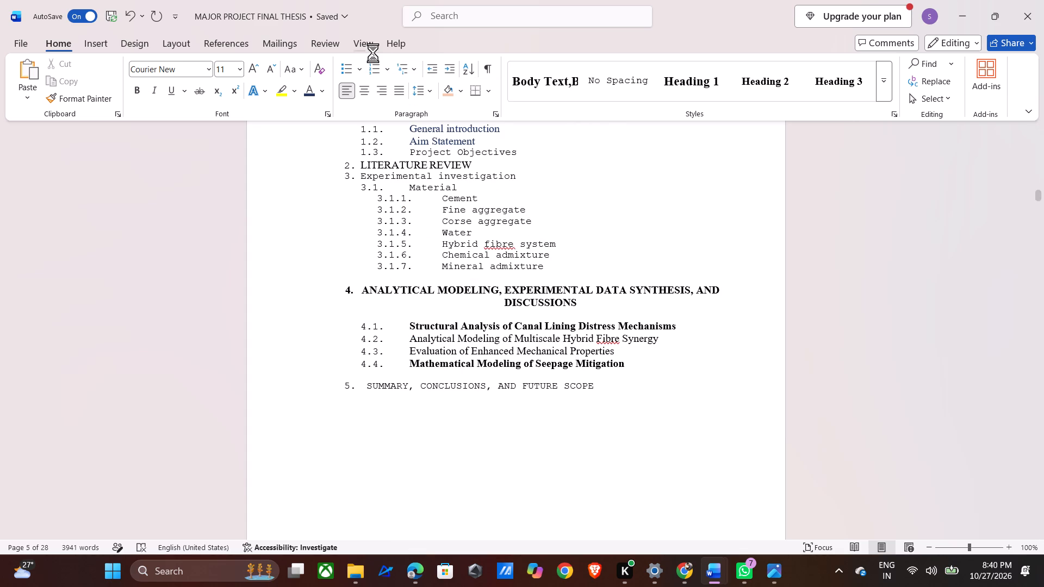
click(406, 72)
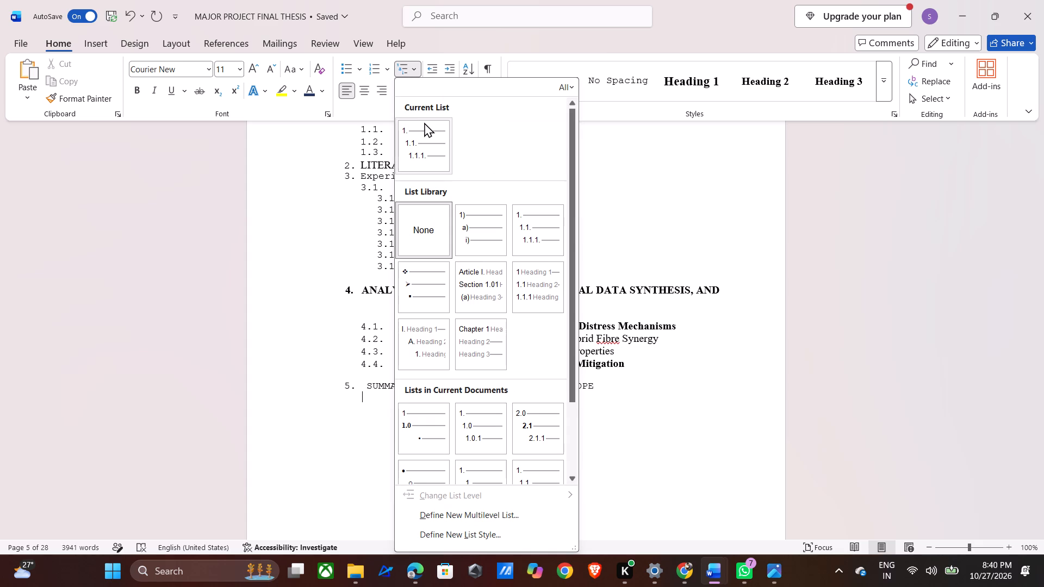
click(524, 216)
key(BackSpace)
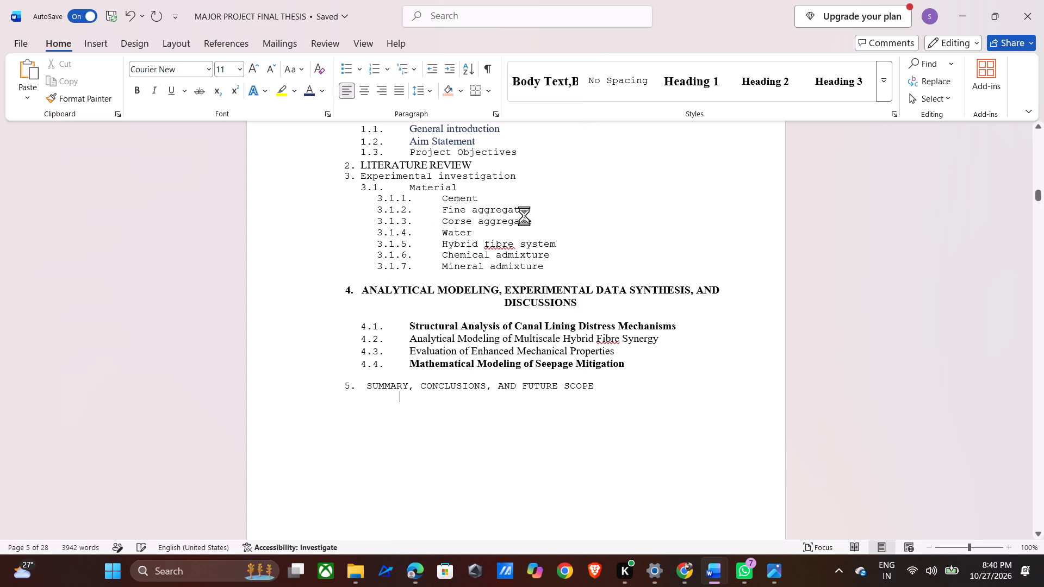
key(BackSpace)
Number the empty line below entry 5 as 5.1. using the 1., 1.1., 1.1.1. multilevel list with two leading spaces.
key(space)
key(space)
click(398, 66)
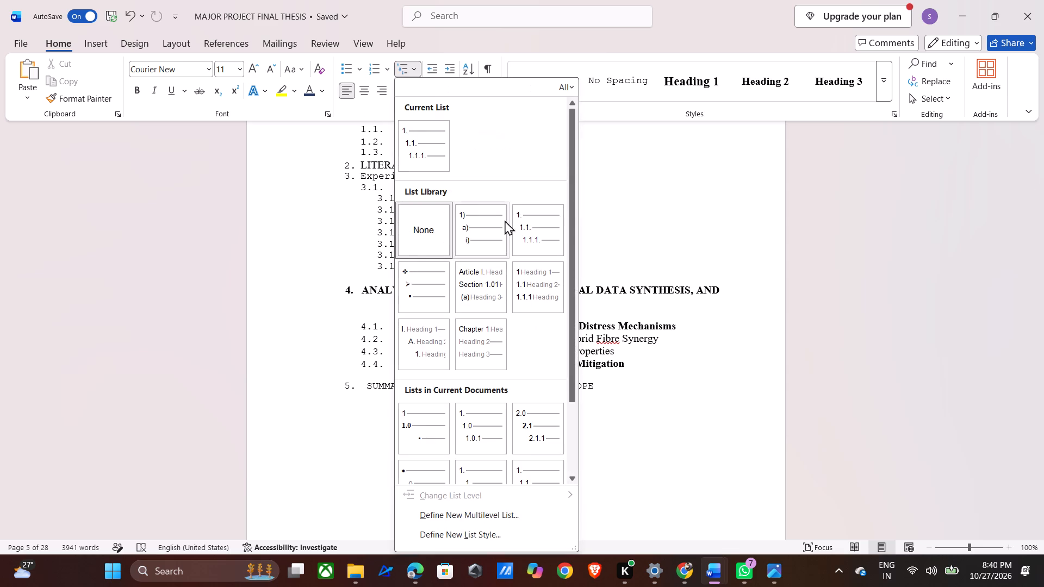
click(529, 223)
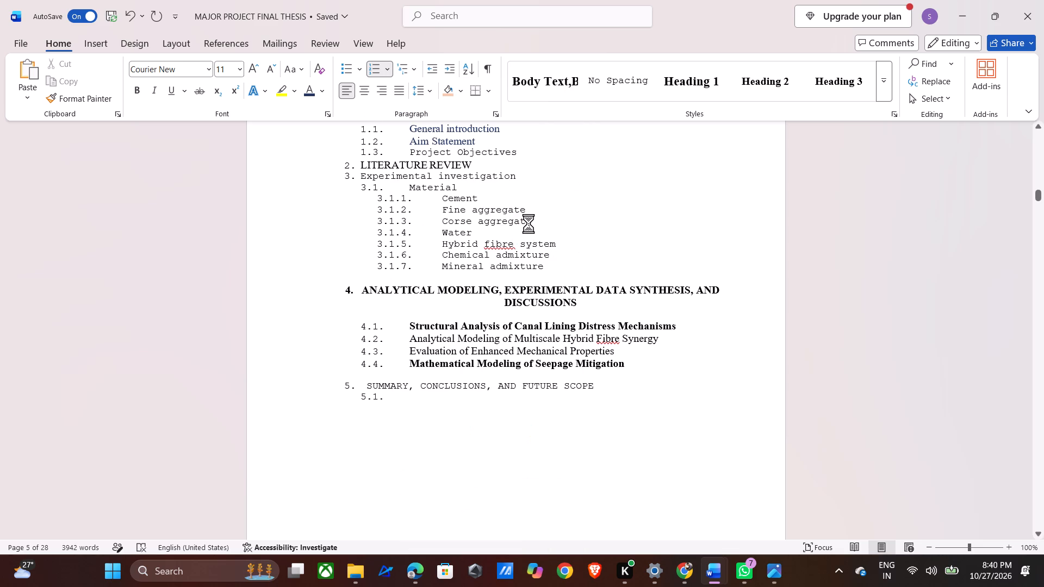
Copy the heading text "Summary of the Engineering Solution" from section 5.1 of the conclusion chapter.
scroll(495, 394, down, 2)
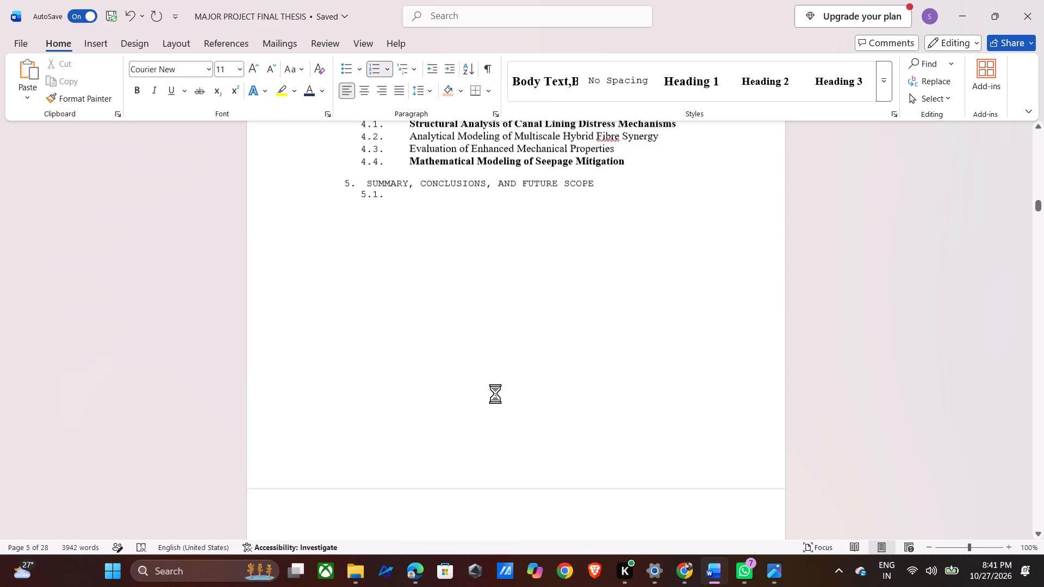
scroll(495, 394, down, 11)
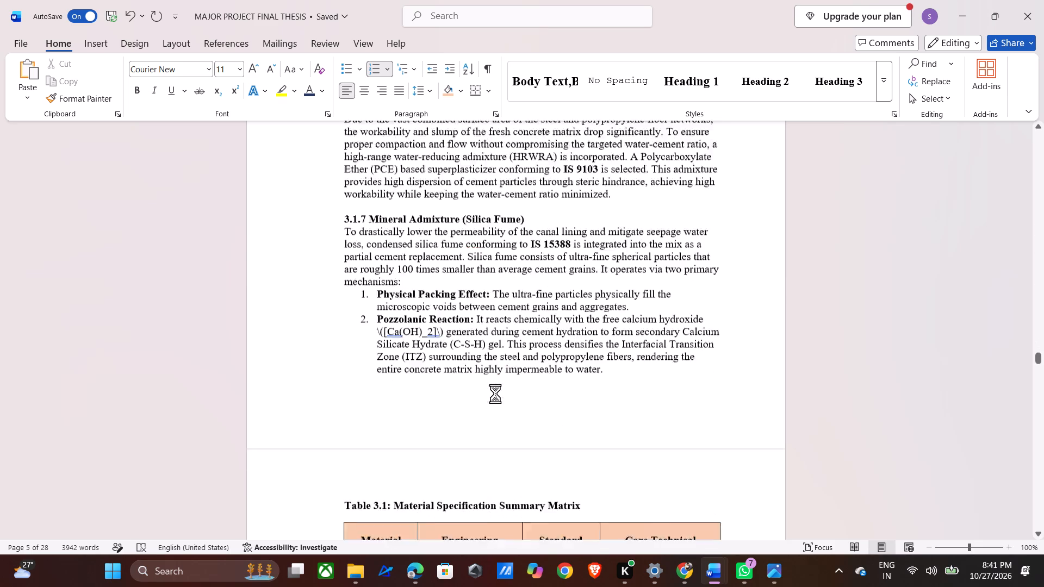
scroll(495, 394, down, 5)
scroll(495, 394, up, 1)
scroll(495, 394, down, 3)
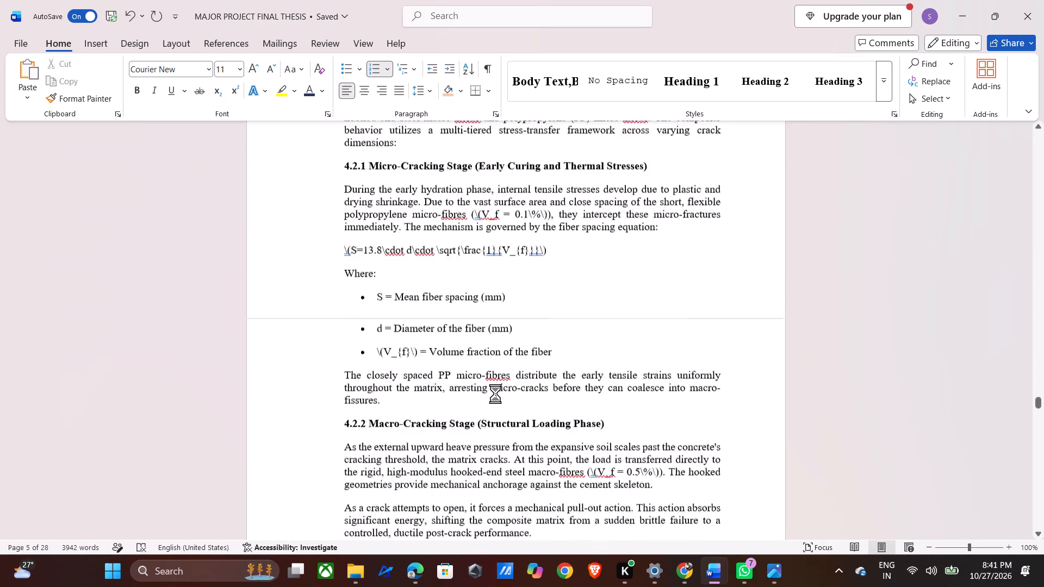
scroll(495, 394, down, 9)
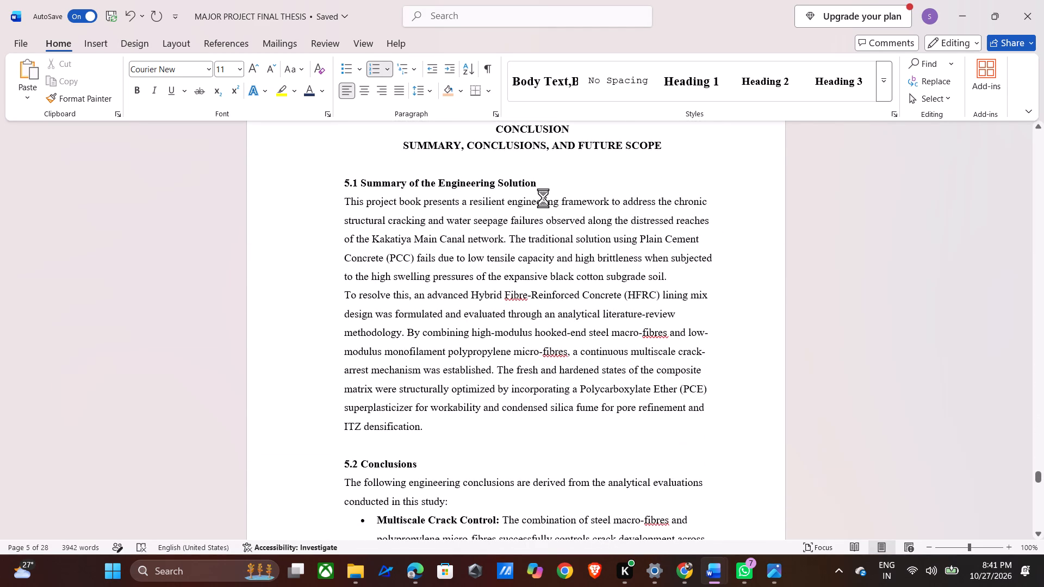
drag(539, 181, 369, 186)
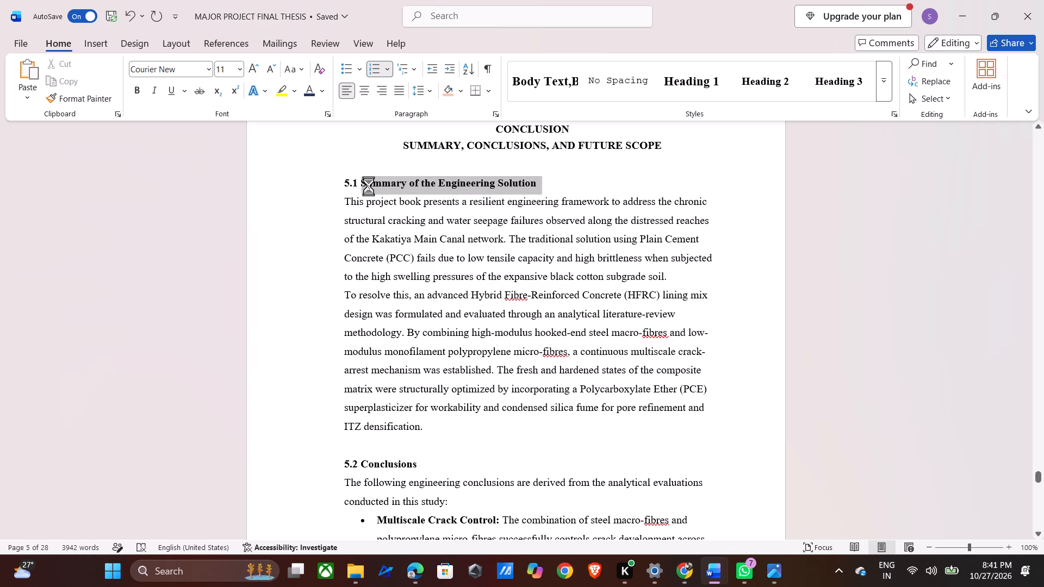
drag(369, 186, 367, 185)
key(ctrl+c)
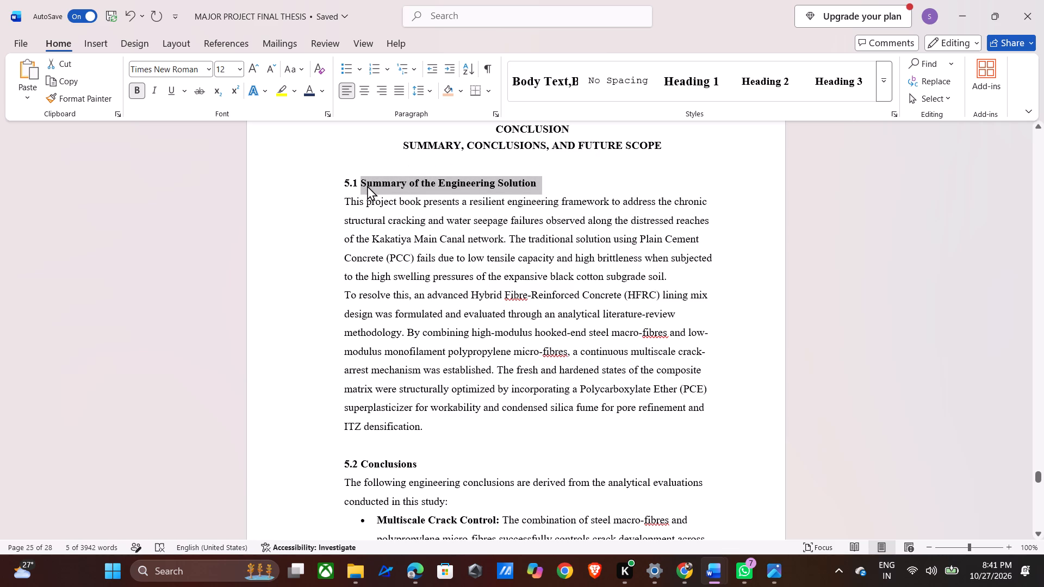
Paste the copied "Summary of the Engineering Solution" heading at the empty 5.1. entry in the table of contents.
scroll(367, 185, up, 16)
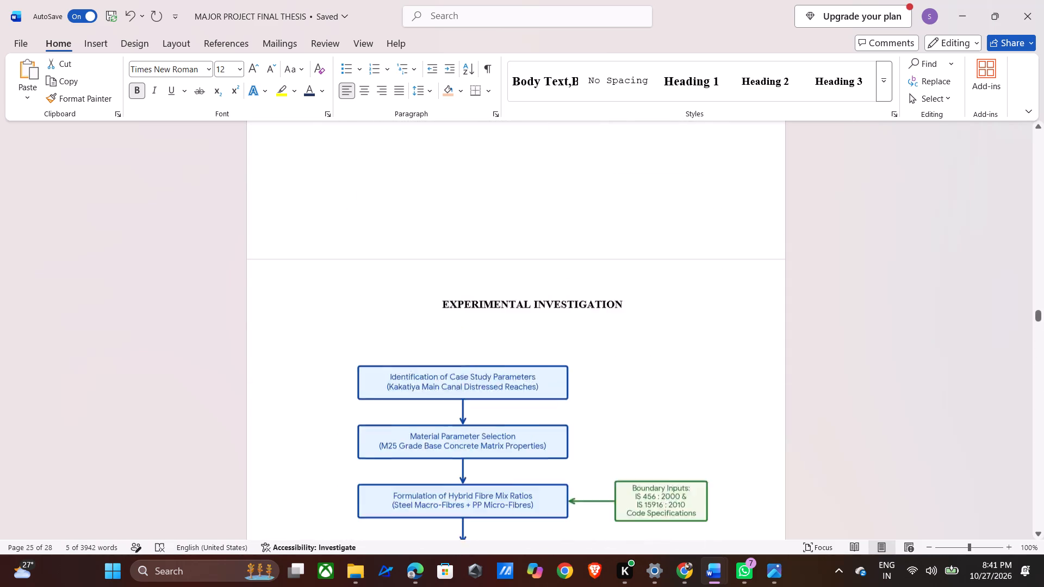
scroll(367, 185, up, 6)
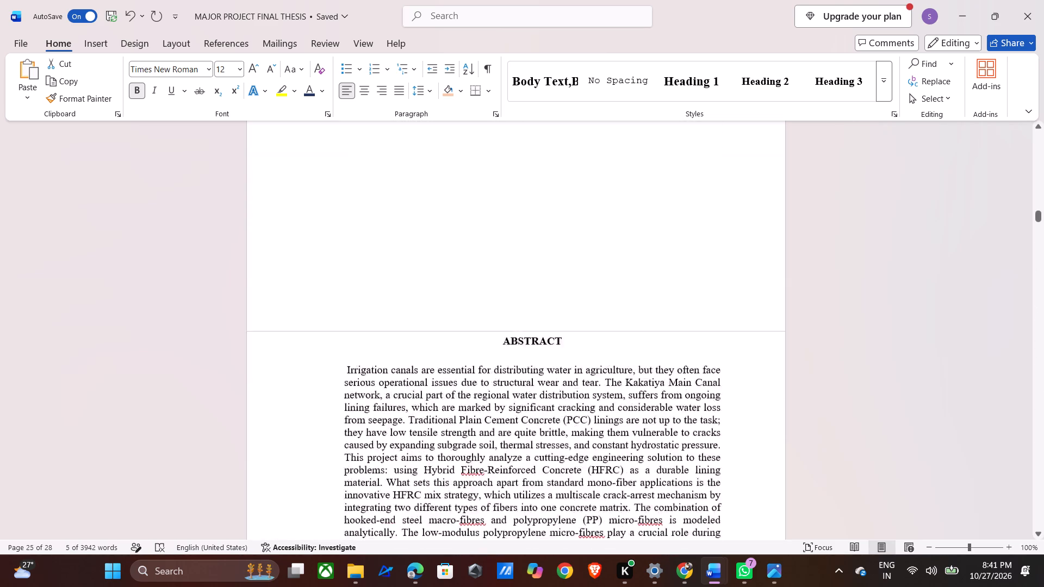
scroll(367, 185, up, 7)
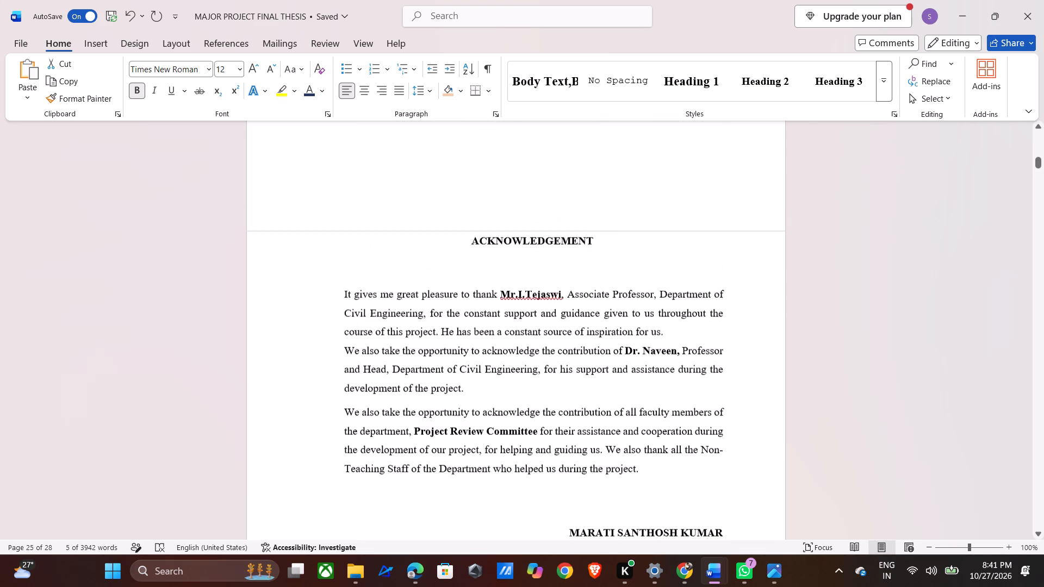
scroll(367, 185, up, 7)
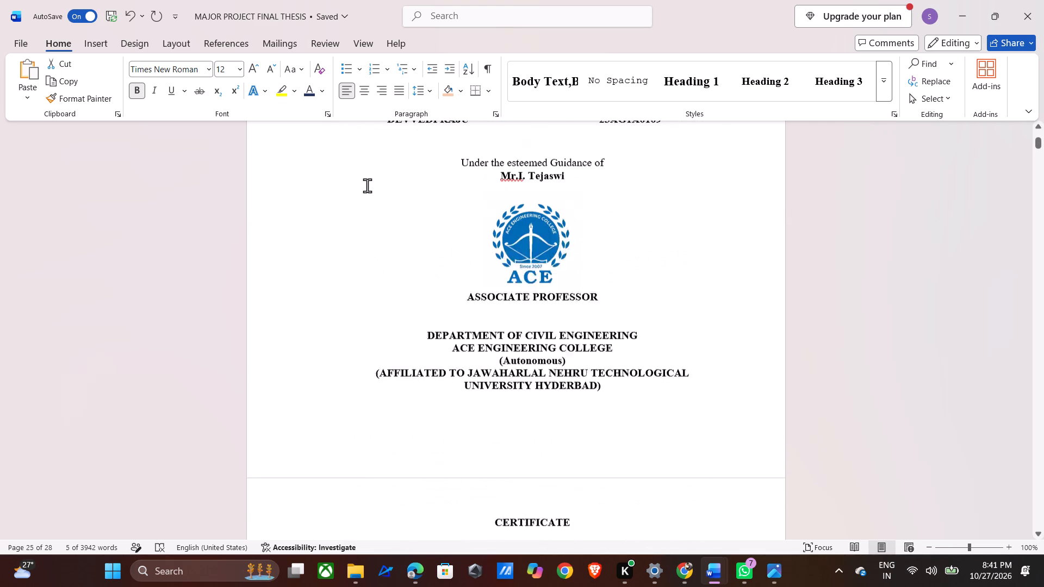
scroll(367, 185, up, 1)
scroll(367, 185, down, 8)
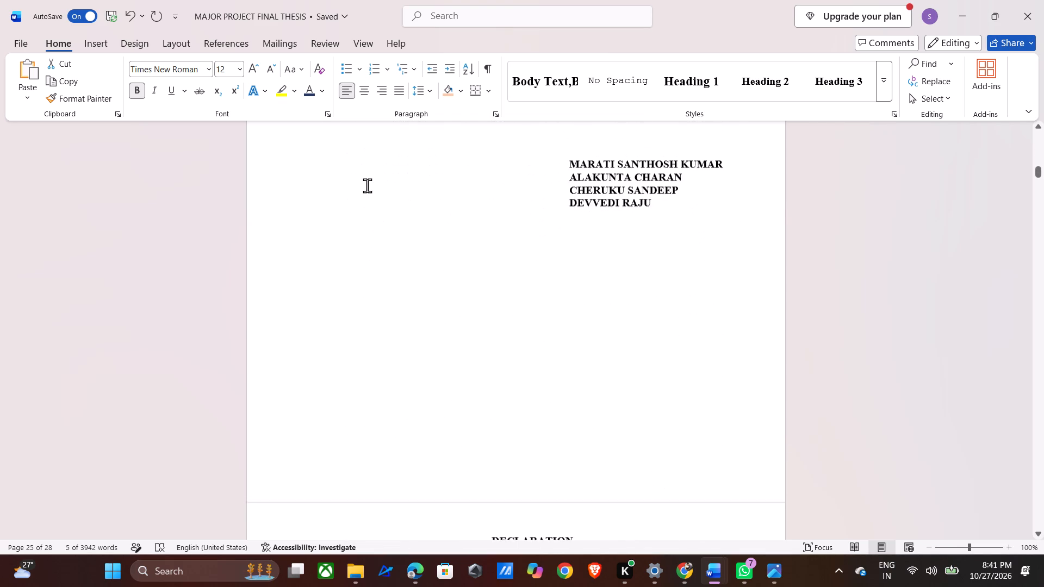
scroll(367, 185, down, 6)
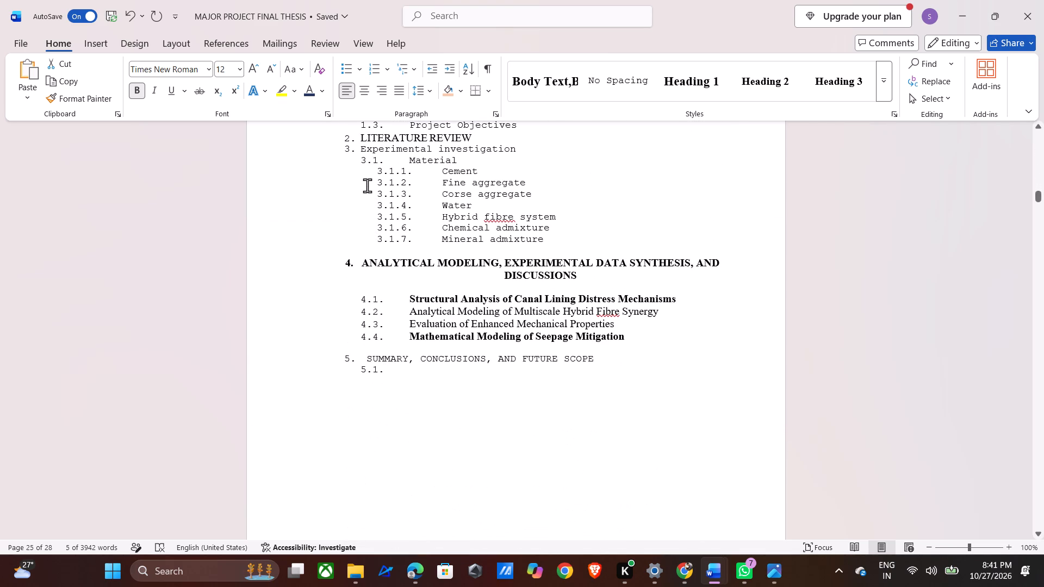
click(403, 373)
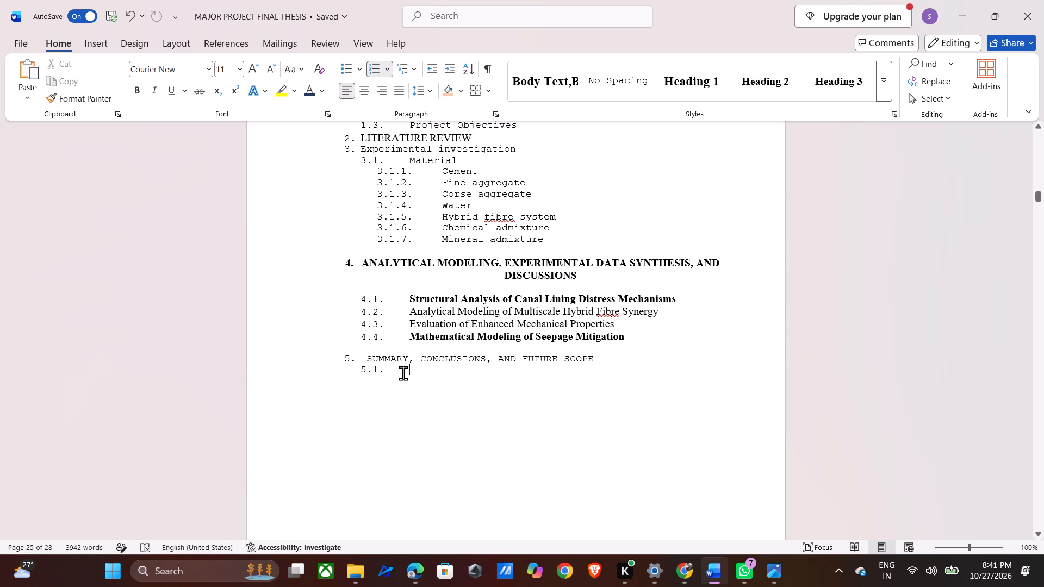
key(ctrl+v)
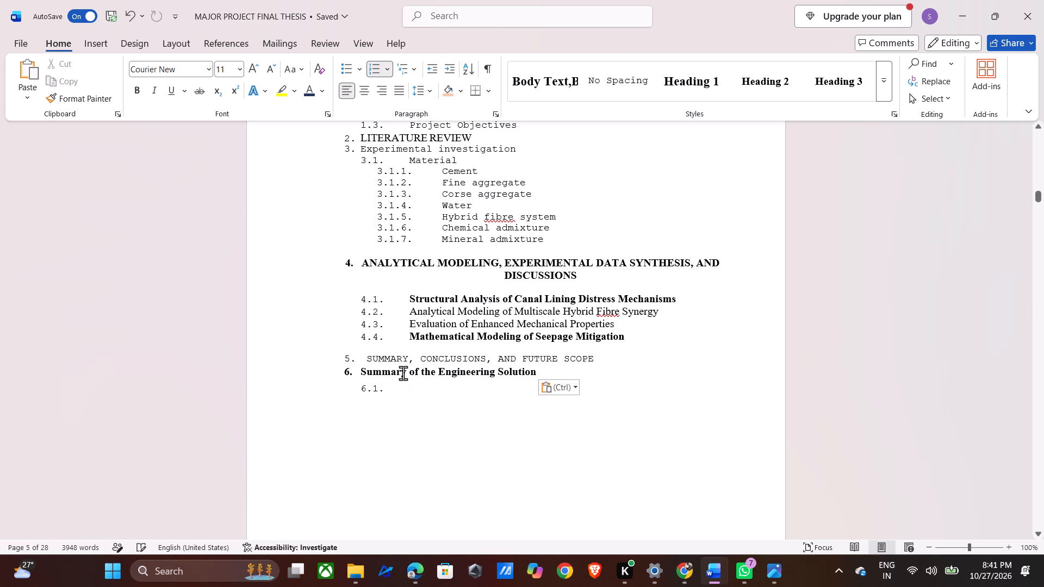
Delete the pasted heading "Summary of the Engineering Solution" together with its number 6. and the empty 6.1. entry.
key(BackSpace)
key(BackSpace)
key(BackSpace)
key(BackSpace)
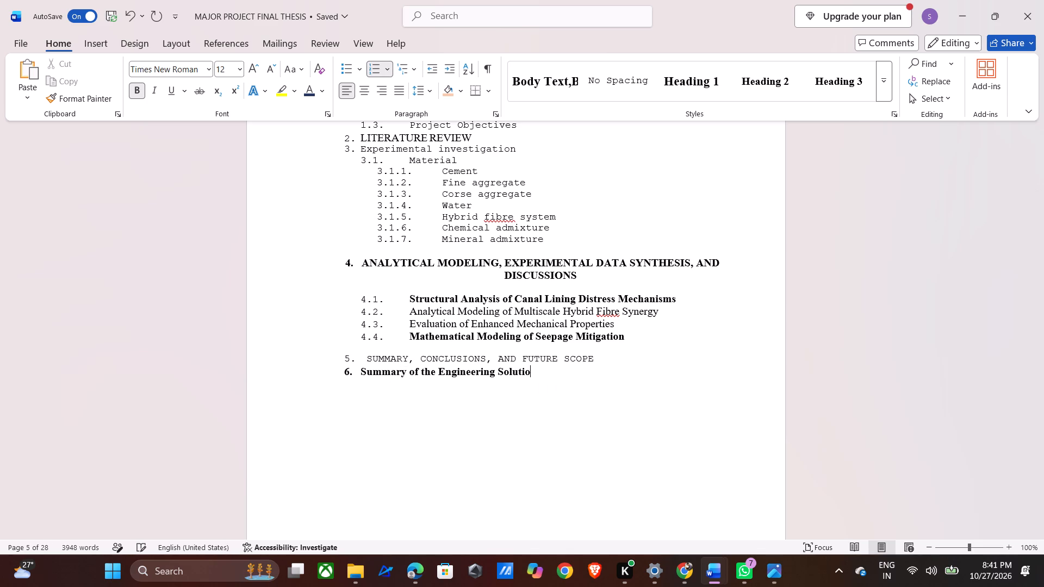
key(BackSpace)
key(BackSpace)
key(BackSpace)
key(BackSpace)
key(BackSpace)
key(BackSpace)
key(BackSpace)
key(BackSpace)
key(BackSpace)
key(BackSpace)
key(BackSpace)
key(BackSpace)
key(BackSpace)
key(BackSpace)
key(BackSpace)
key(BackSpace)
key(BackSpace)
key(BackSpace)
key(BackSpace)
key(BackSpace)
key(BackSpace)
key(BackSpace)
key(BackSpace)
key(BackSpace)
key(BackSpace)
key(BackSpace)
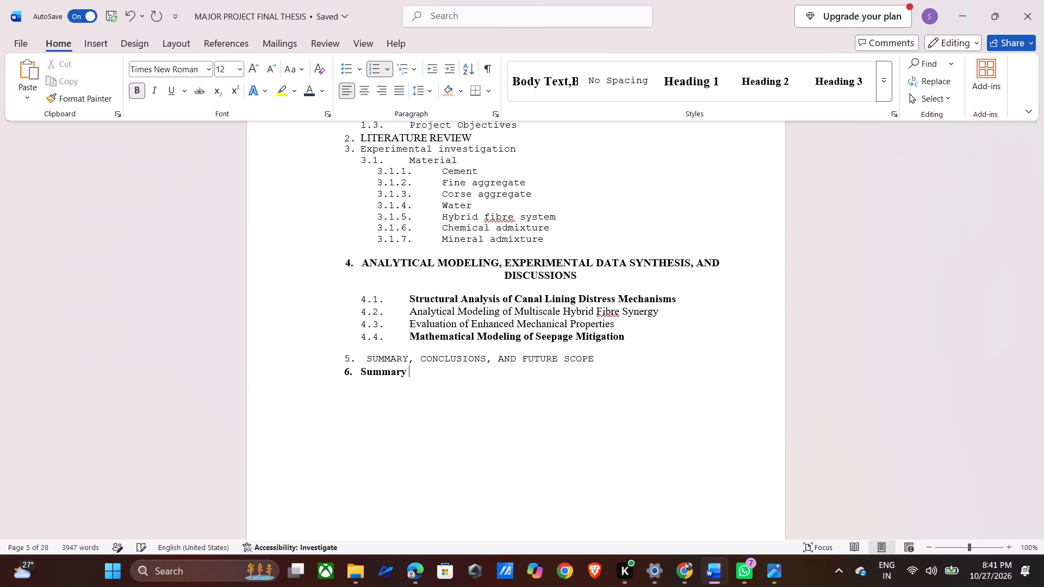
key(BackSpace)
key(BackSpace)
key(BackSpace)
key(BackSpace)
key(BackSpace)
key(BackSpace)
key(BackSpace)
key(BackSpace)
key(BackSpace)
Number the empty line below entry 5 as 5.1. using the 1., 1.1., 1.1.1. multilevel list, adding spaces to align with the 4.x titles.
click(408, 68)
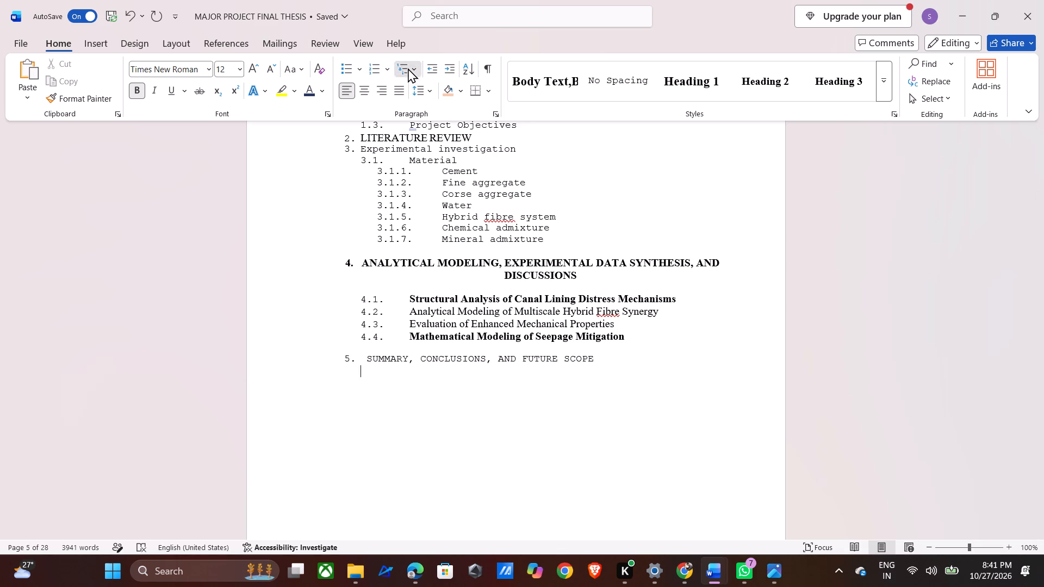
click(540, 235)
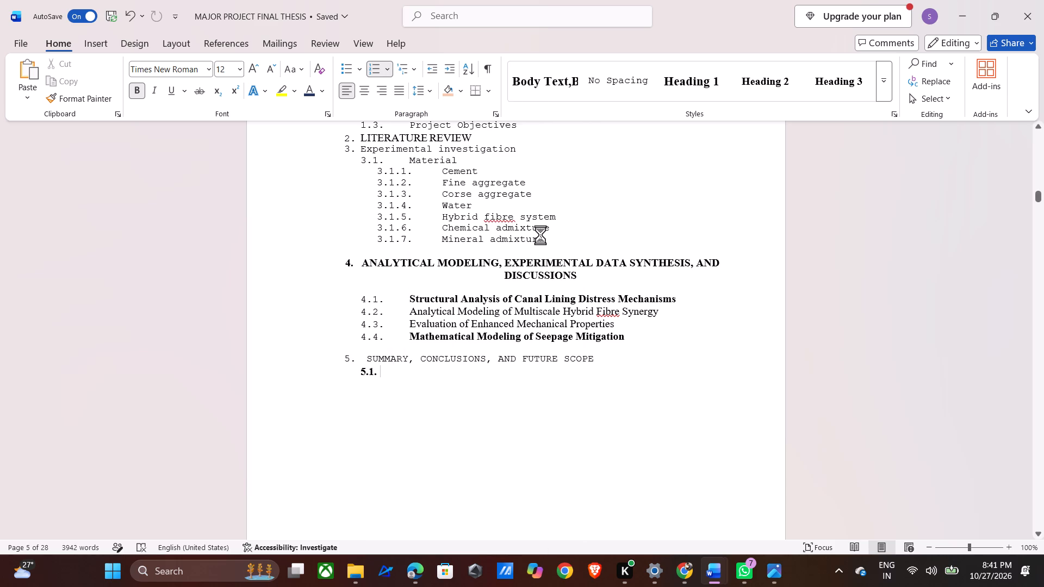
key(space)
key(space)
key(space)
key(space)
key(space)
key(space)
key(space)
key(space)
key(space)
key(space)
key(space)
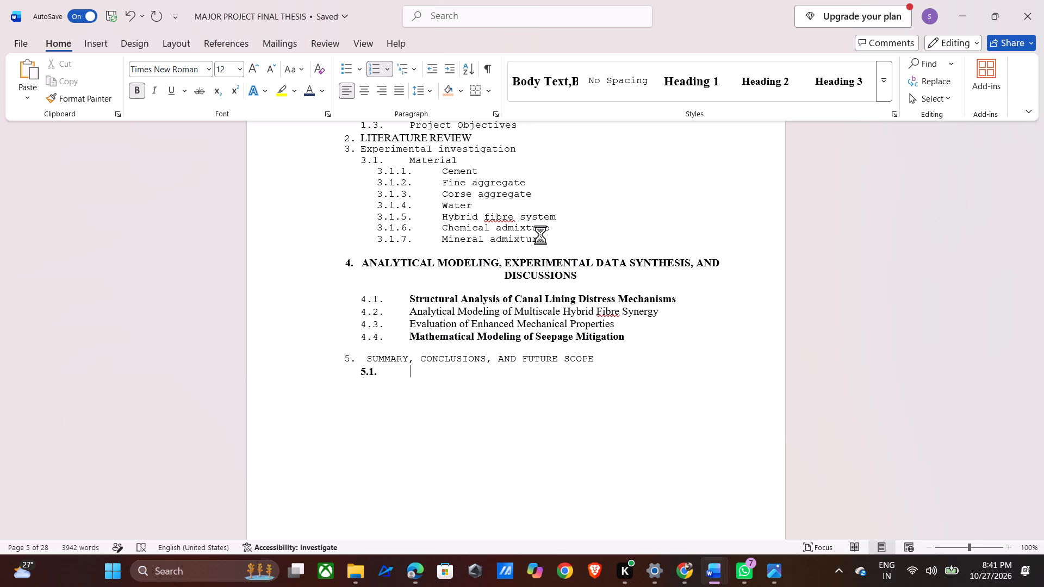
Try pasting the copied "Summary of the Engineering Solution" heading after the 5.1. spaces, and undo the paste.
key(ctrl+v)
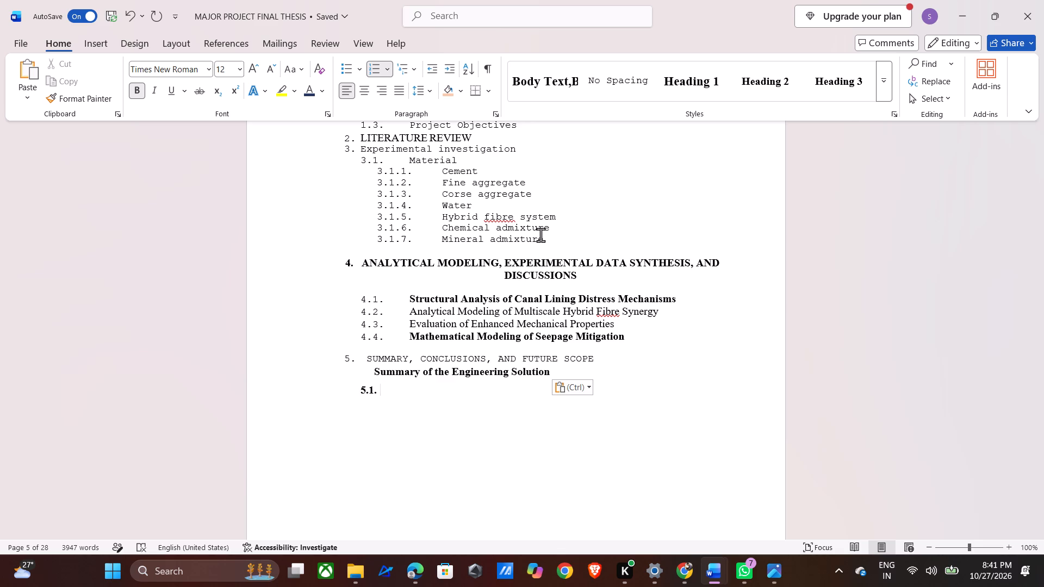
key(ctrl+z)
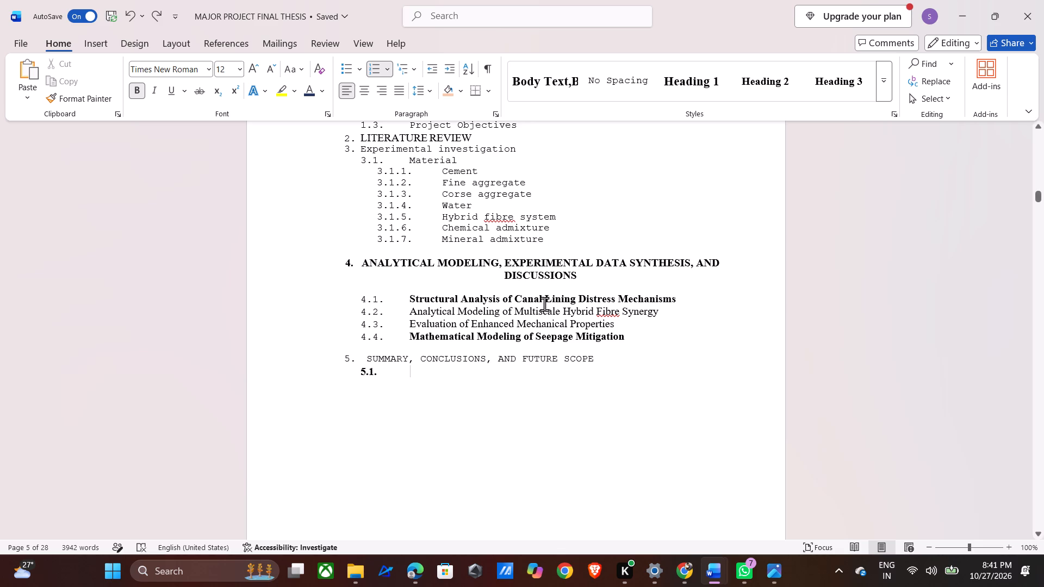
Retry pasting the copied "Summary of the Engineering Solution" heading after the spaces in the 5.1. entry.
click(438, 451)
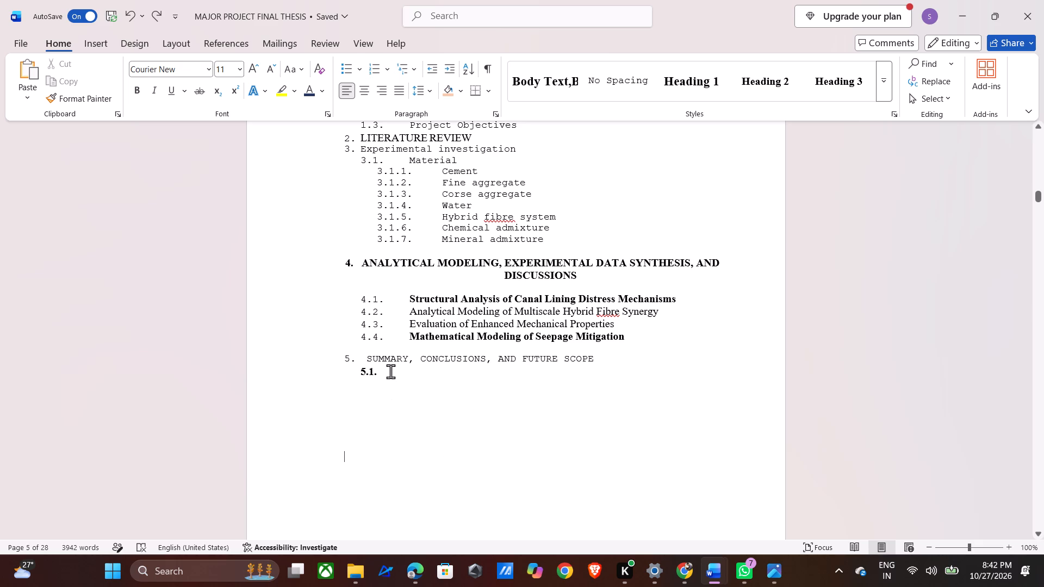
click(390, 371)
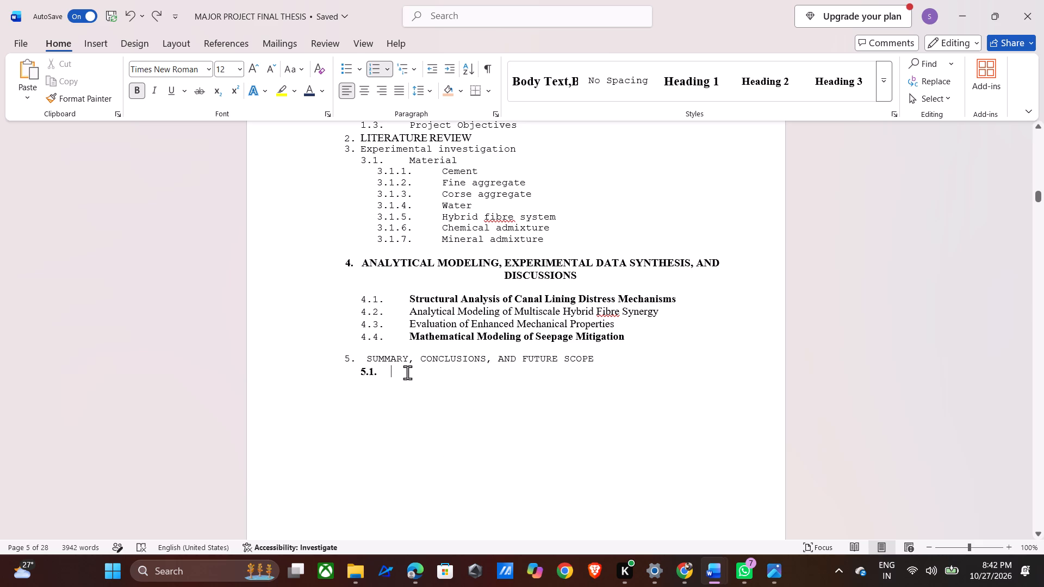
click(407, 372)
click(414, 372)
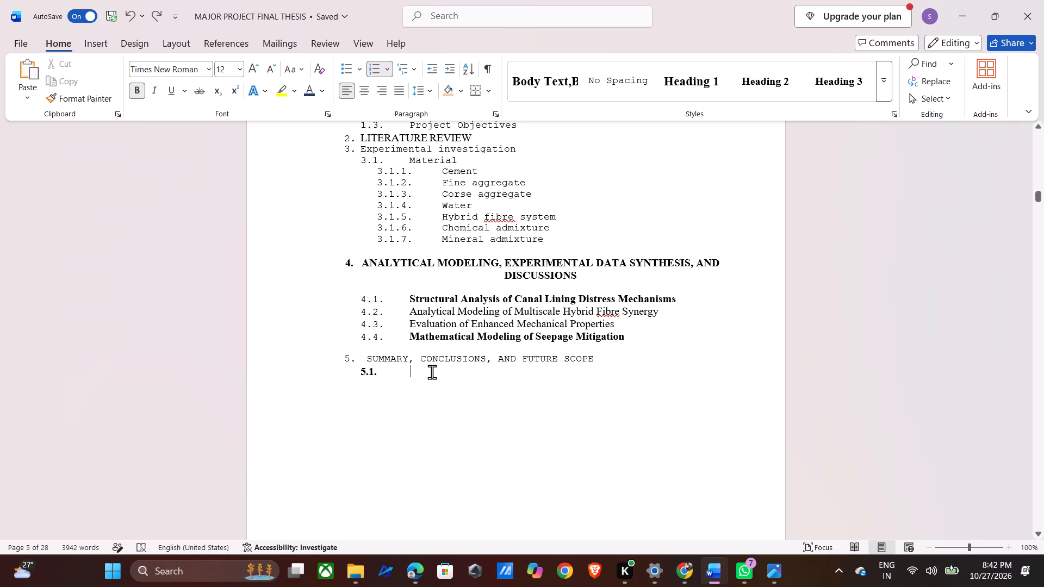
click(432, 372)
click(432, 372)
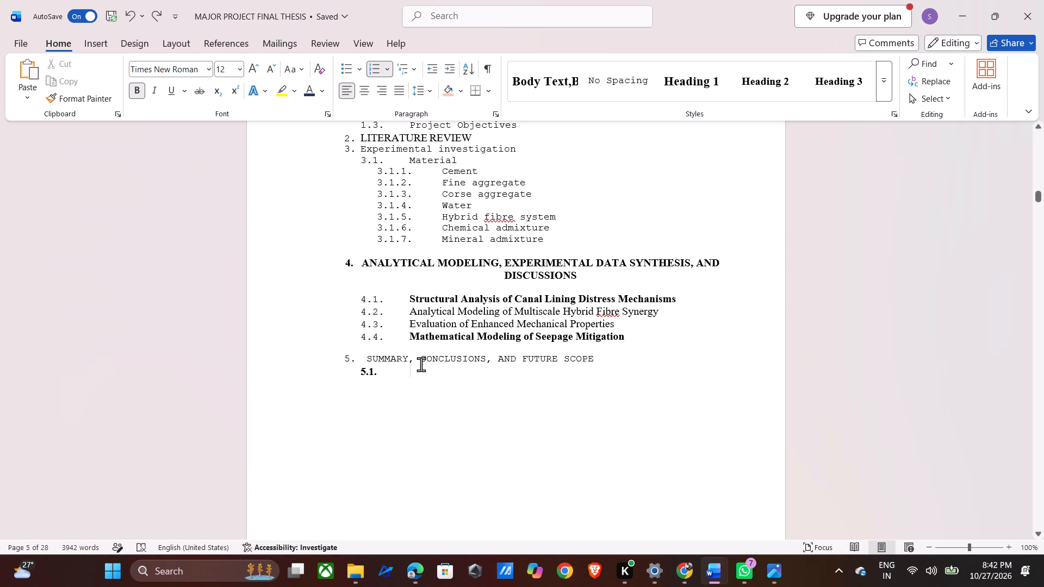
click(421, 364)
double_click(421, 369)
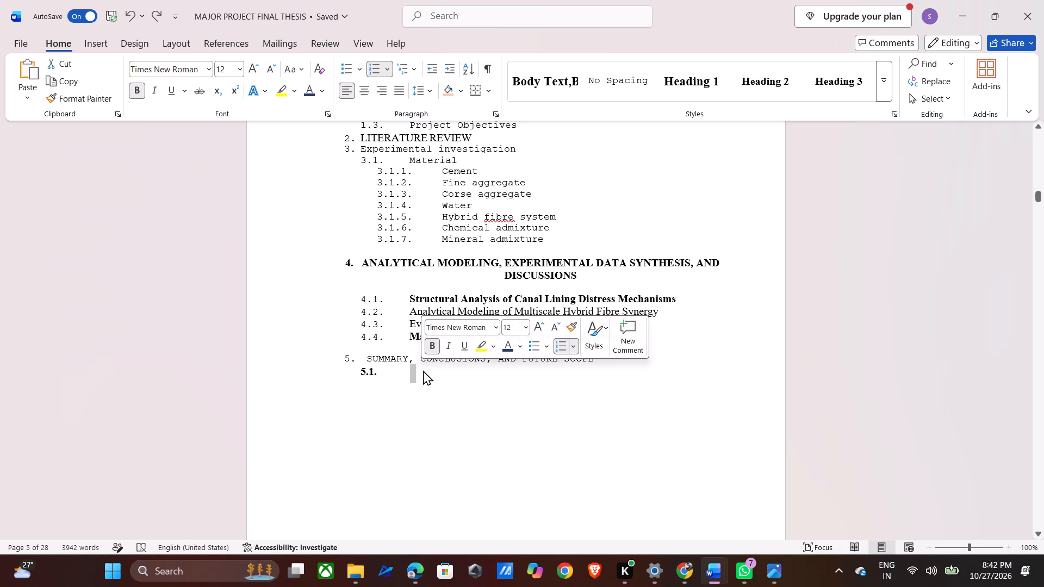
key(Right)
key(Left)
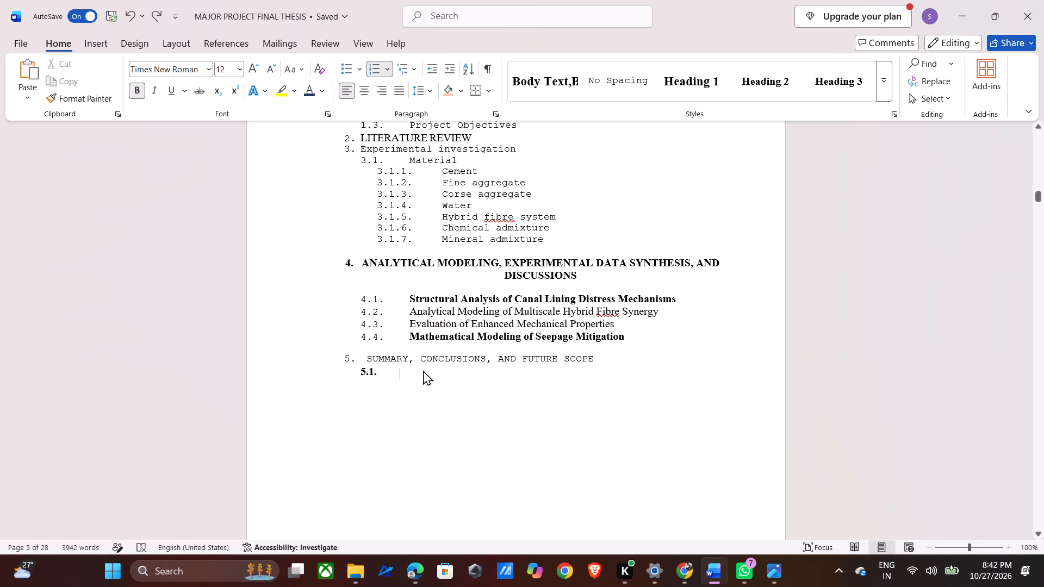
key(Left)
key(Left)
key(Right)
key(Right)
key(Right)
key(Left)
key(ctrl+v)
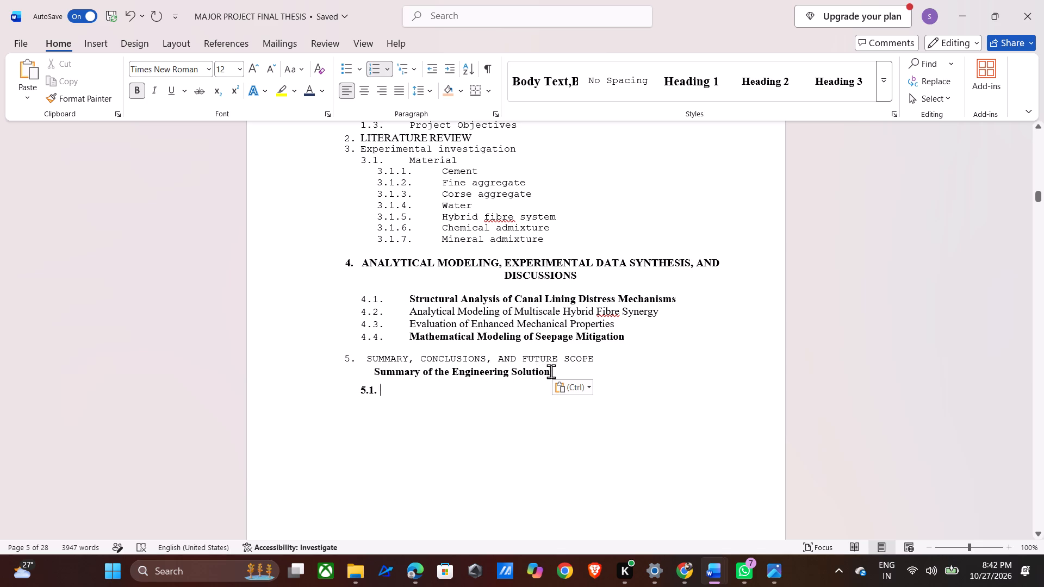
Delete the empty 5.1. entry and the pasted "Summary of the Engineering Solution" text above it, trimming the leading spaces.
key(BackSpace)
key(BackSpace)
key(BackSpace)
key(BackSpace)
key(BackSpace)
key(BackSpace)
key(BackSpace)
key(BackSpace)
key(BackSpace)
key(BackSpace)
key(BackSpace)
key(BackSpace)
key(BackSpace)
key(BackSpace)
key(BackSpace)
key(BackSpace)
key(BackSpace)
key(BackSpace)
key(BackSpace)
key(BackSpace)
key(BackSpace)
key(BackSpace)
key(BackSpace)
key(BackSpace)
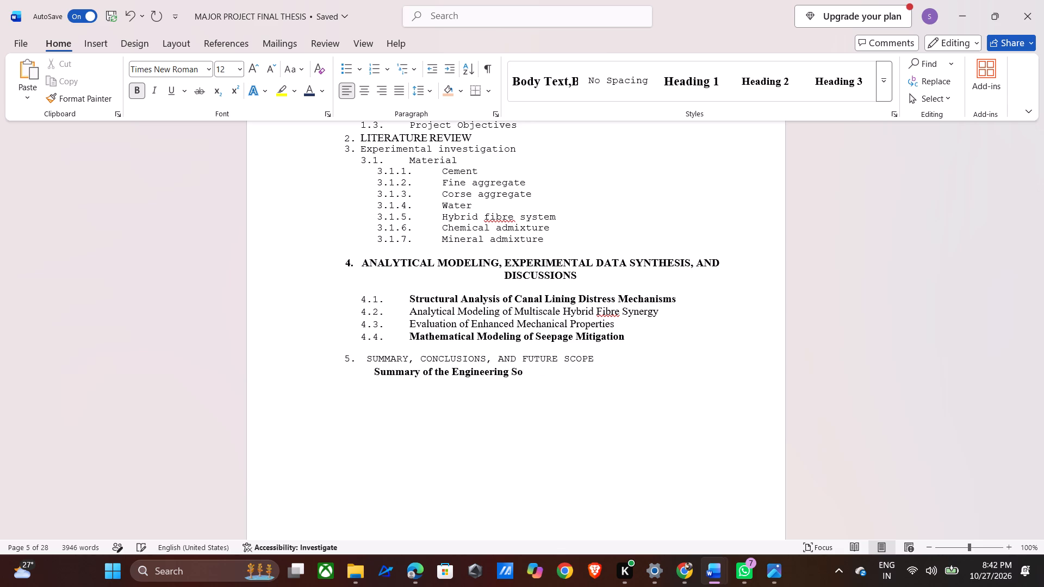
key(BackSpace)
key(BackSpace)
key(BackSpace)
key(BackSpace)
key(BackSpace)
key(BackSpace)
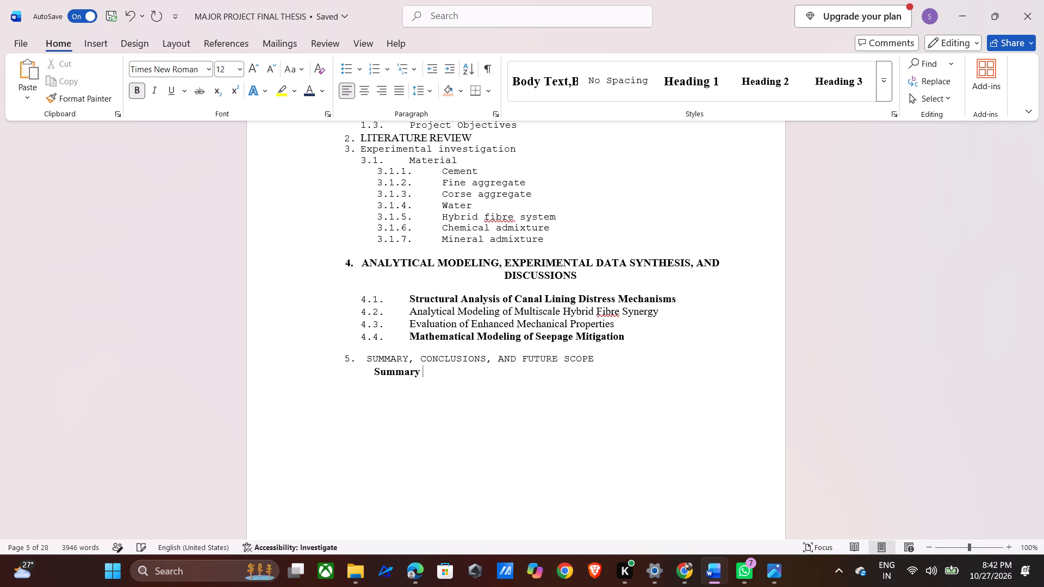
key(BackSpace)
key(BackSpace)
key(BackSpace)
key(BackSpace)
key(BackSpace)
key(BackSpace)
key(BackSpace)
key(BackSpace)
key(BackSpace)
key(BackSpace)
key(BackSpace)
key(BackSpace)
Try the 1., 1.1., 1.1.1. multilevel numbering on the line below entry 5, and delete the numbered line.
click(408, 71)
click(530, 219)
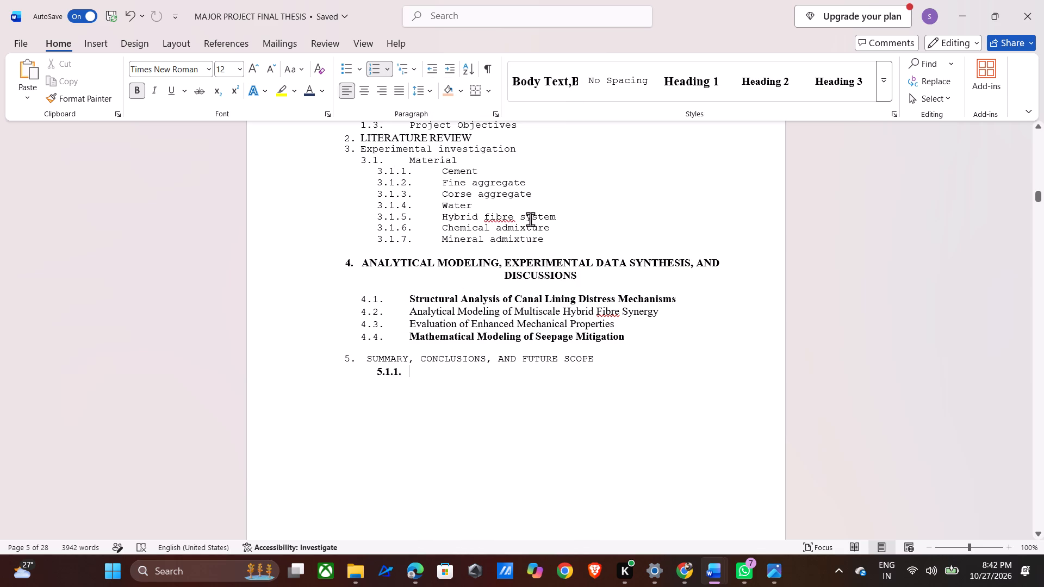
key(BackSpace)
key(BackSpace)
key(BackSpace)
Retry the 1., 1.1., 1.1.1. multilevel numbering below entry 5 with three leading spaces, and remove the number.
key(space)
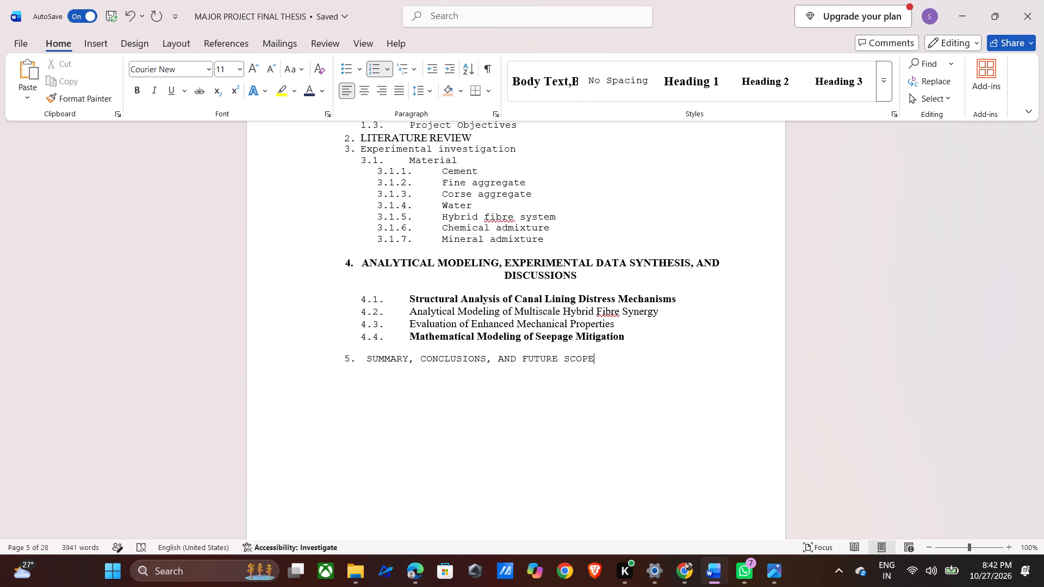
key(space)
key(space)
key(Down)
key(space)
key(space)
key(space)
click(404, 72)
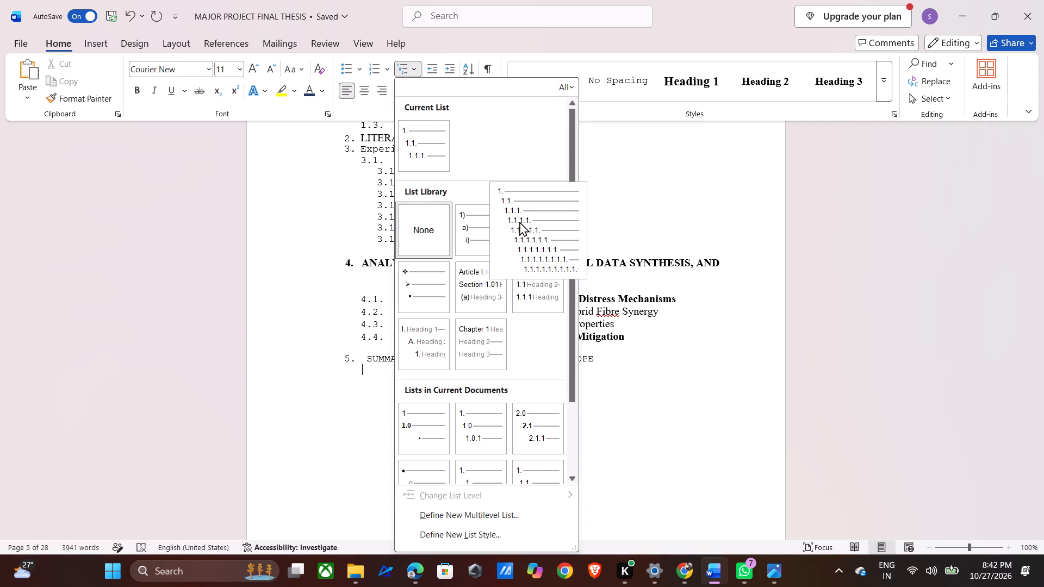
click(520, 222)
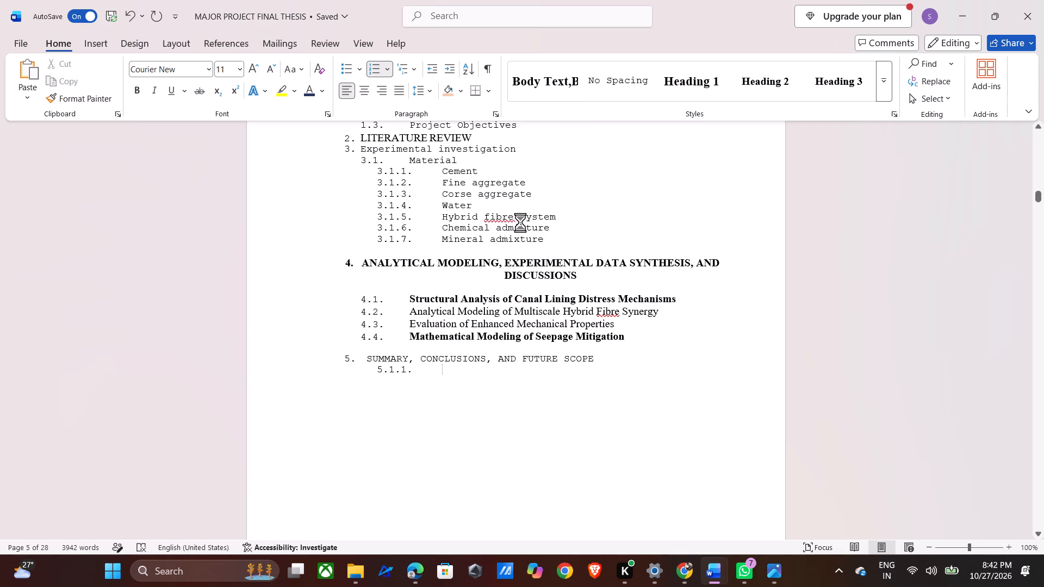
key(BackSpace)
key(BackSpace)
Add three leading spaces on the empty line below entry 5 and reapply the 1., 1.1., 1.1.1. multilevel list.
key(space)
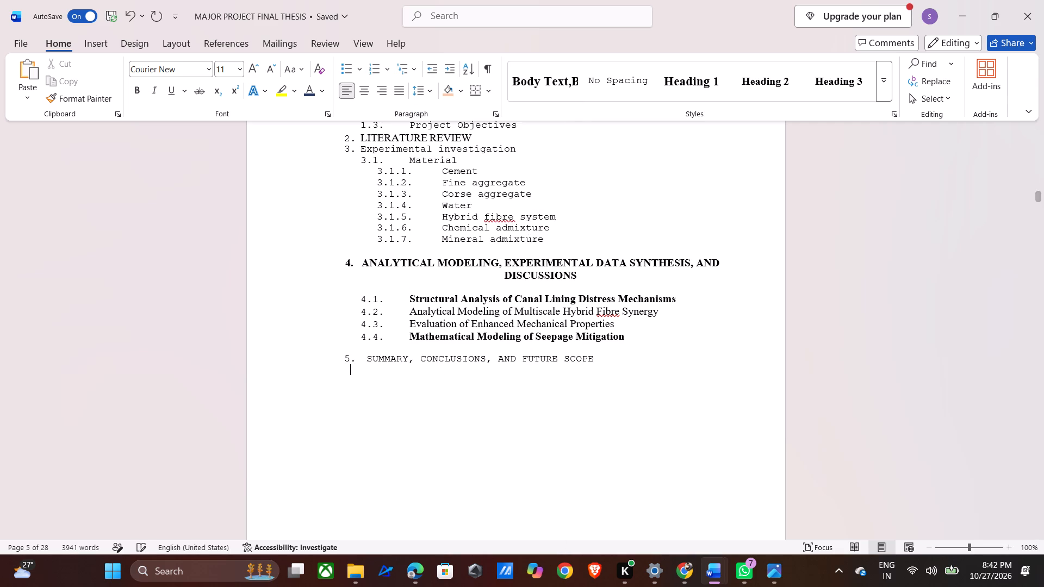
key(space)
key(space)
click(409, 72)
click(536, 230)
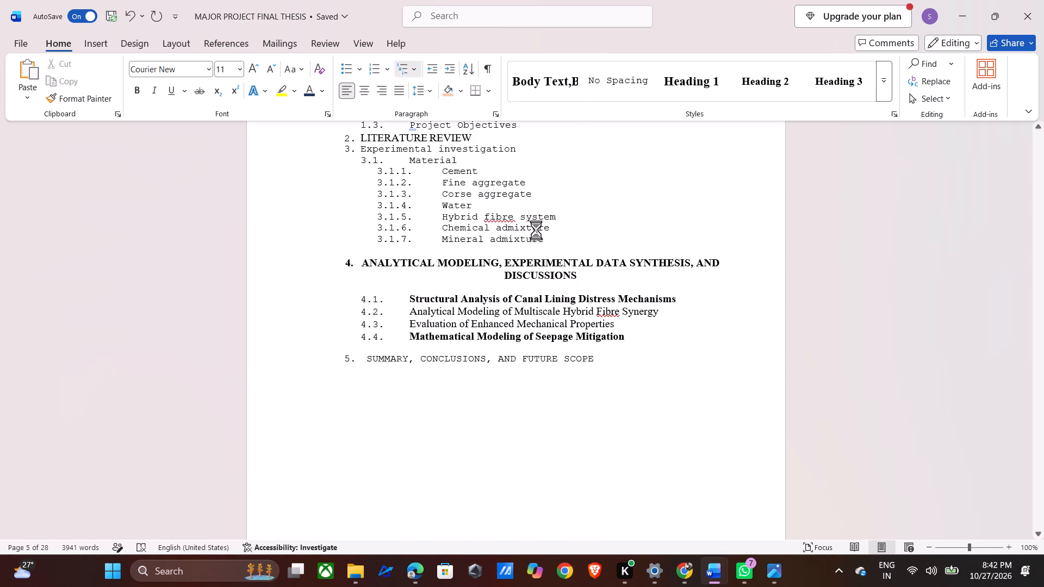
Remove the numbering and empty line below entry 5, and add three trailing spaces after its chapter title.
key(BackSpace)
key(space)
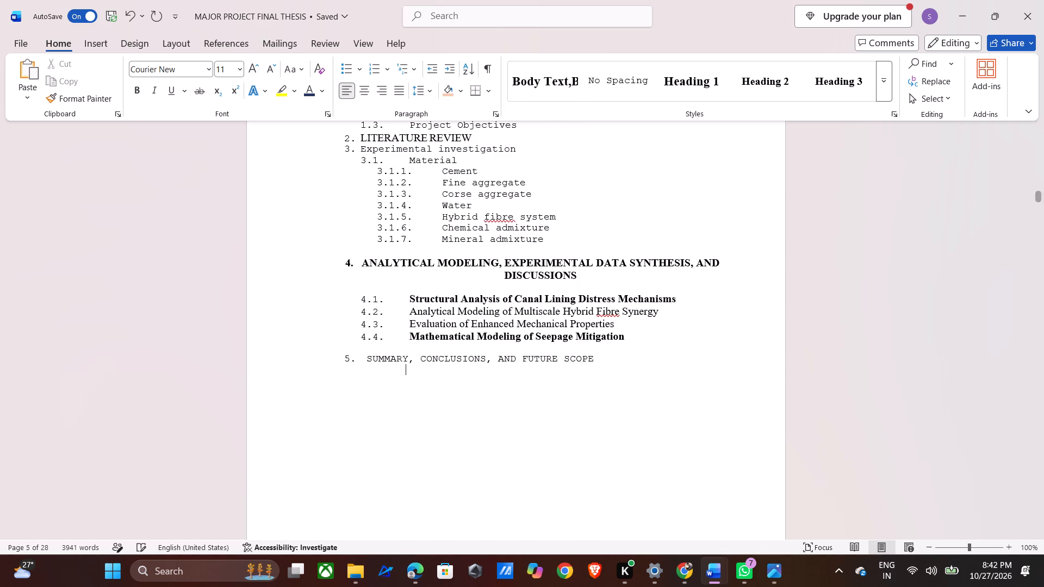
key(BackSpace)
key(BackSpace)
key(BackSpace)
key(space)
key(space)
key(space)
Indent the line below entry 5 with leading spaces and apply the 1., 1.1., 1.1.1. multilevel list as entry 5.1.
key(Down)
key(space)
key(space)
key(space)
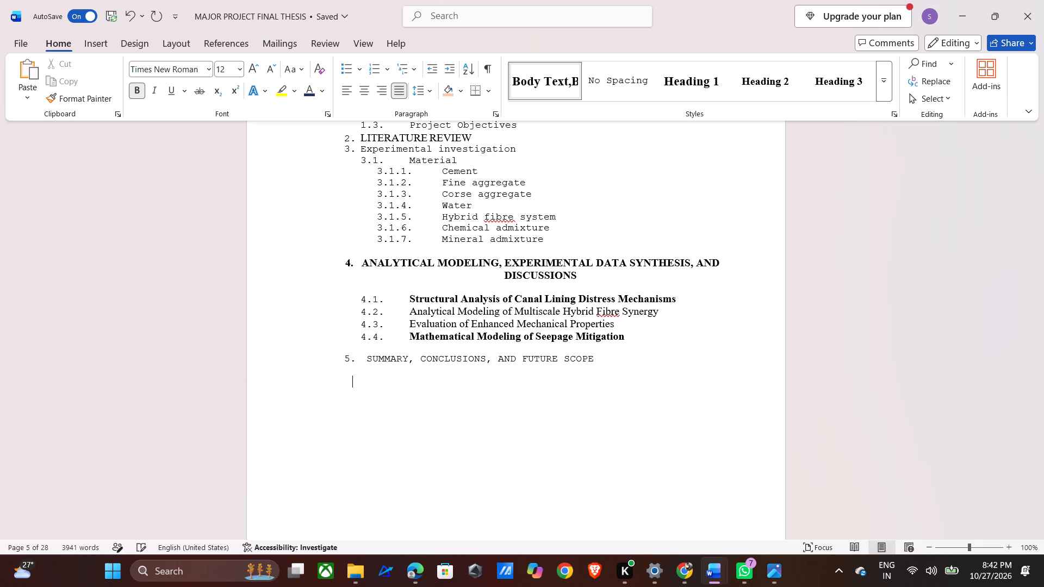
key(space)
key(space)
key(space)
click(411, 69)
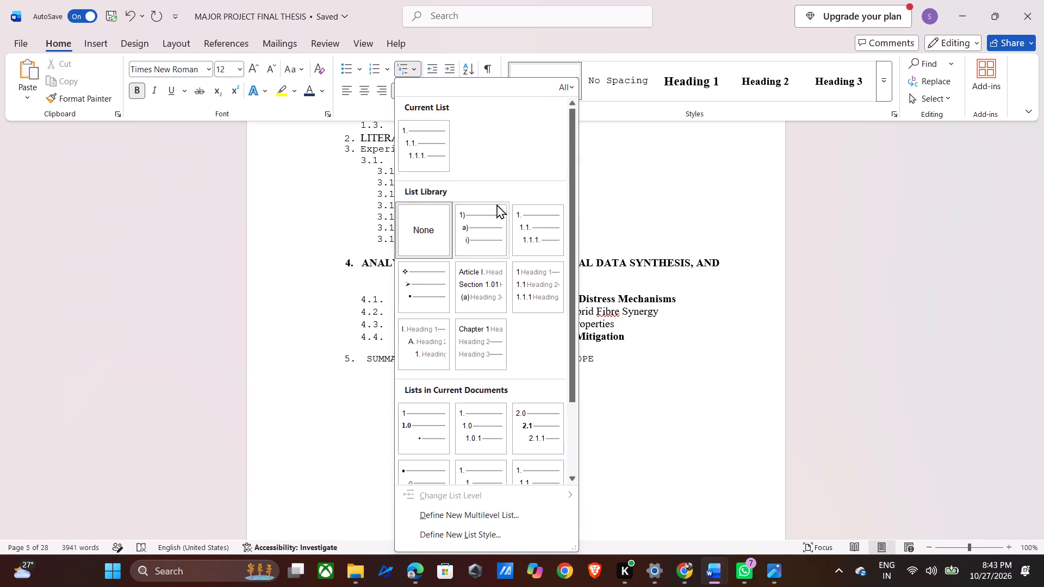
click(536, 230)
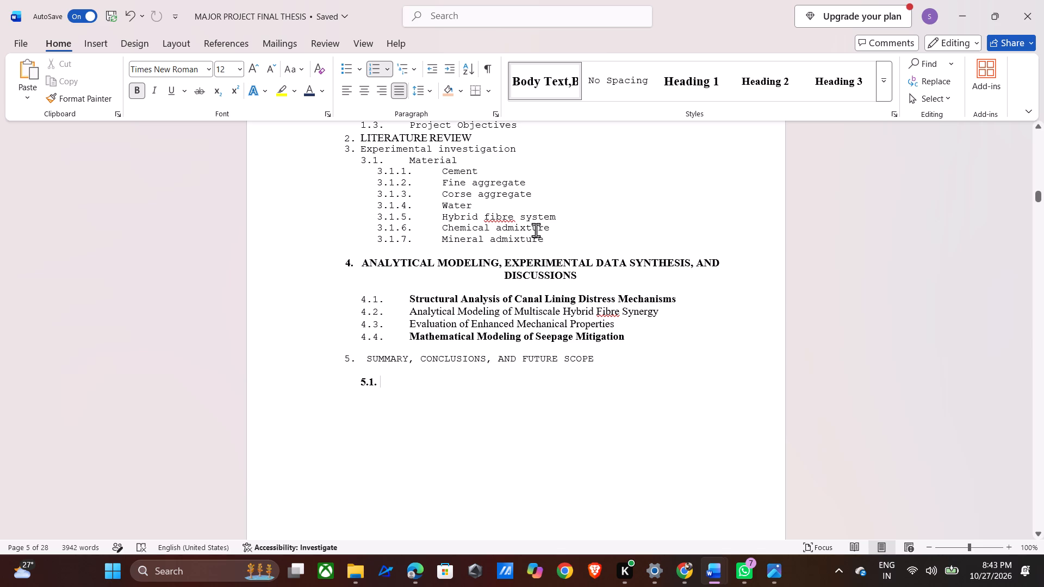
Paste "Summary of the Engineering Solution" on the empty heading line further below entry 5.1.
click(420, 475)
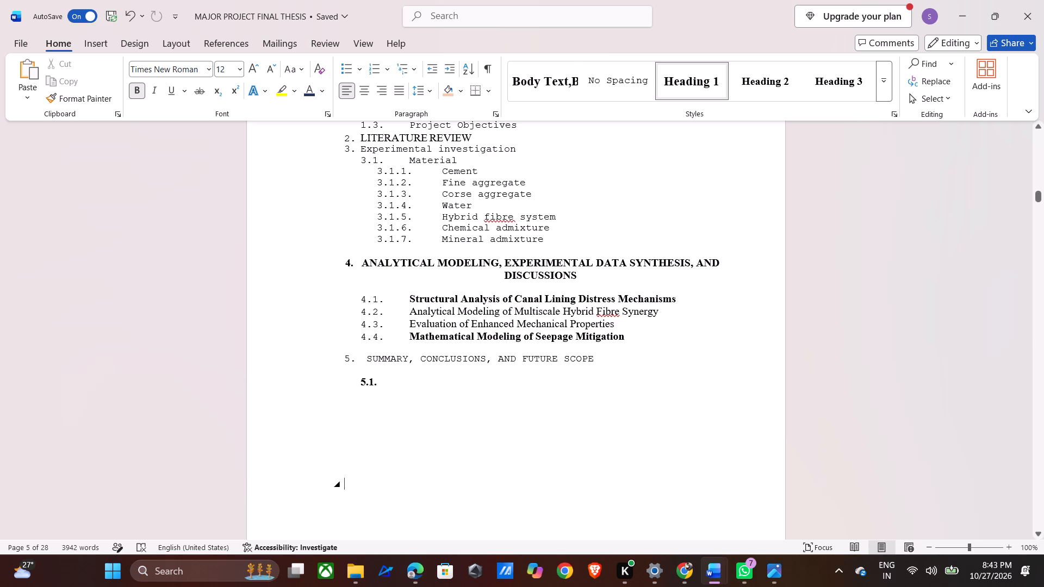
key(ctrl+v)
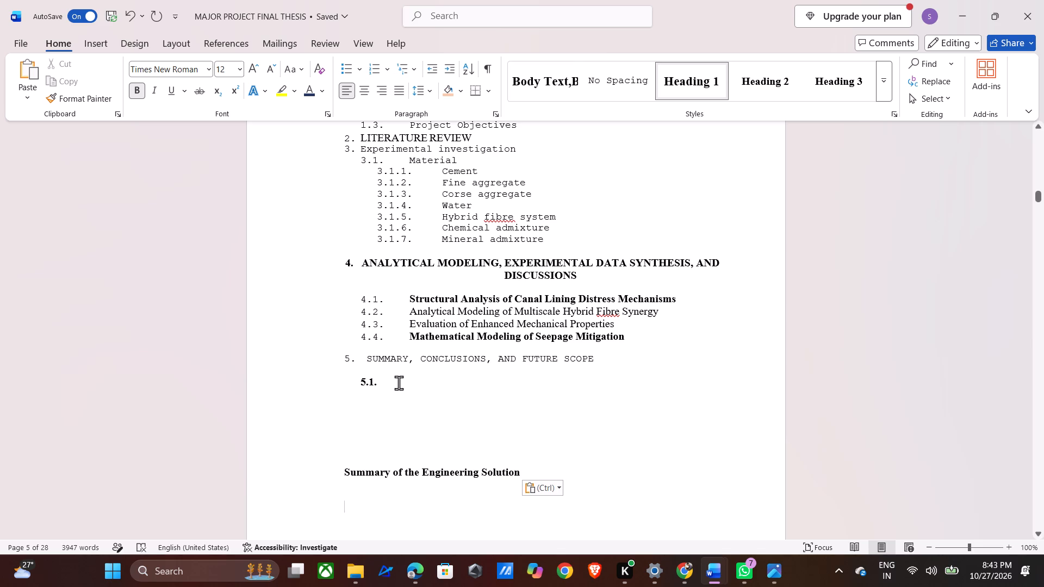
Fill entry 5.1. with "Summary of the engineering solution" and start entry 5.2.
click(401, 380)
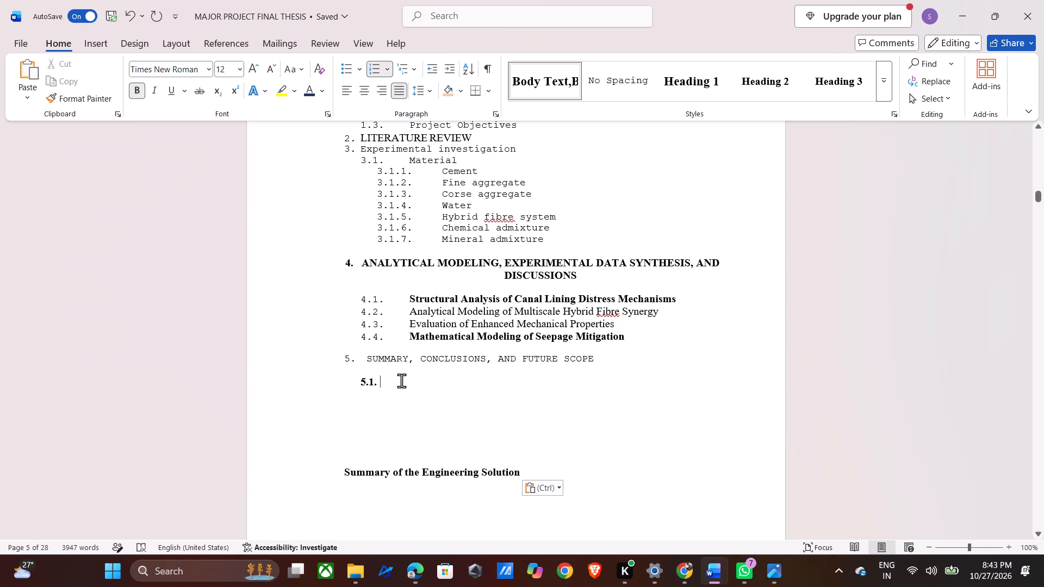
key(d)
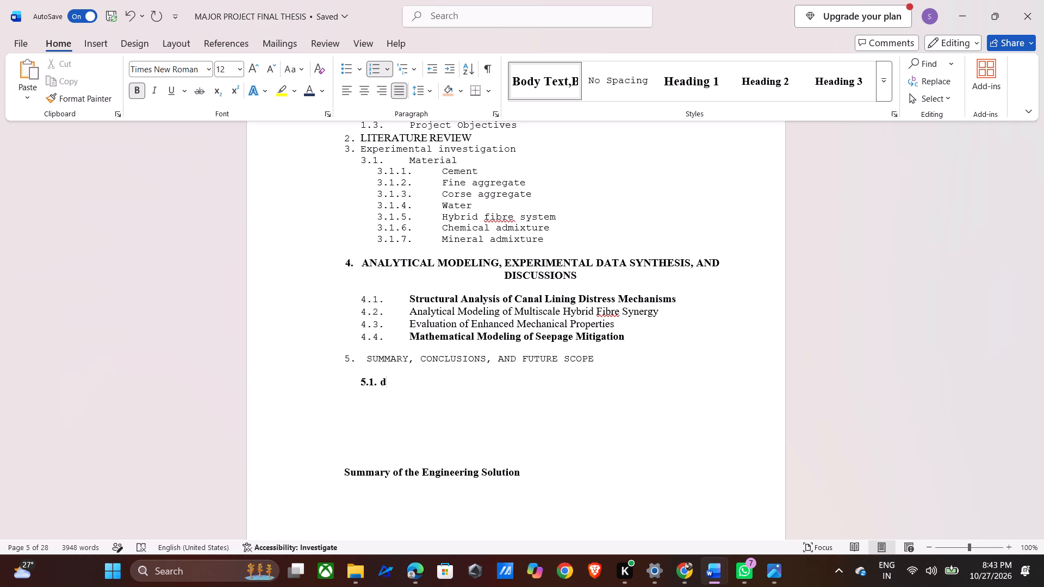
key(BackSpace)
key(space)
text(su)
text(mmer)
key(BackSpace)
key(BackSpace)
text(ary)
key(space)
text(of the engineering)
key(space)
text(solution)
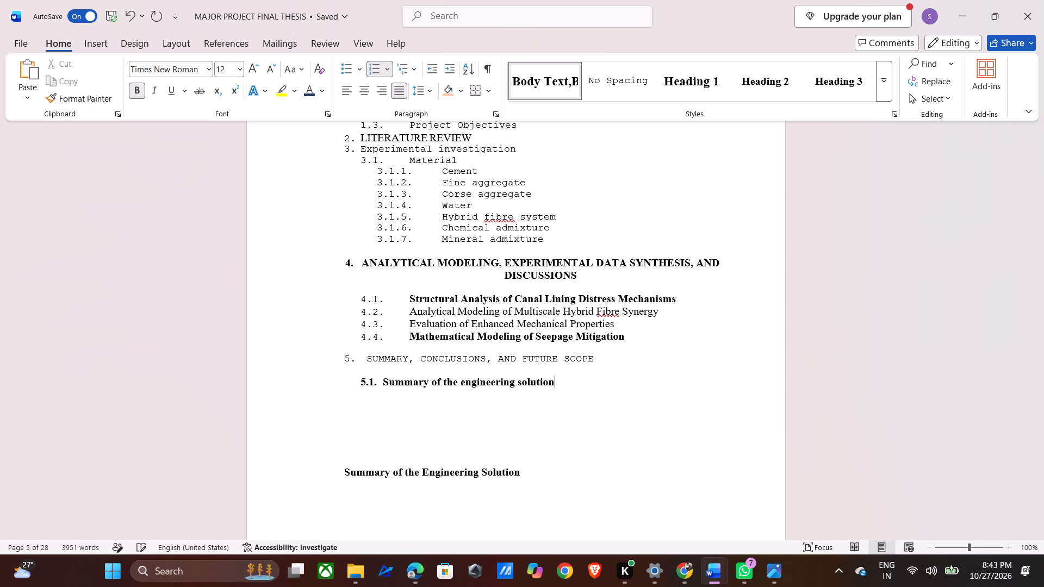
key(Return)
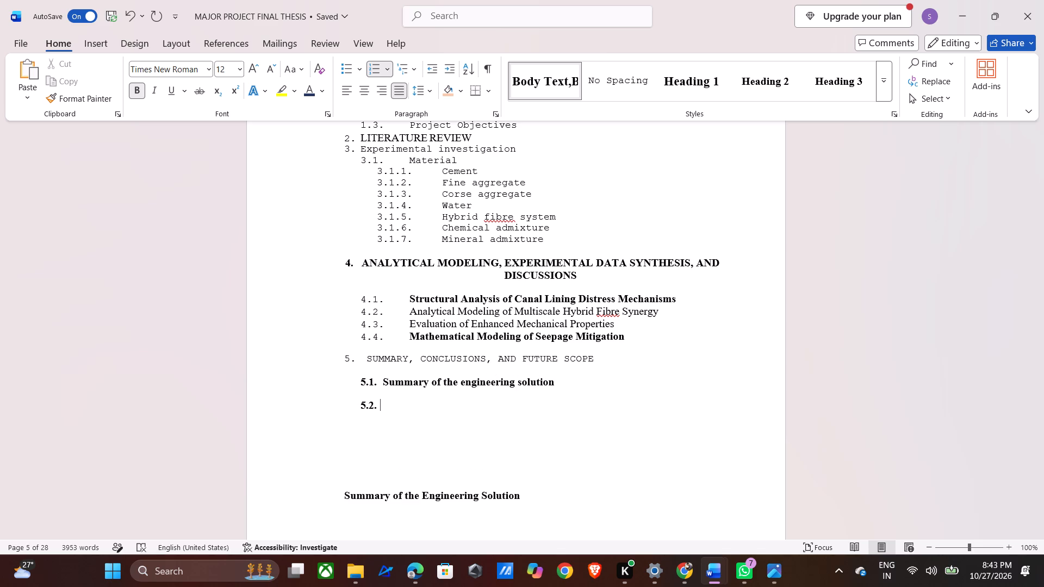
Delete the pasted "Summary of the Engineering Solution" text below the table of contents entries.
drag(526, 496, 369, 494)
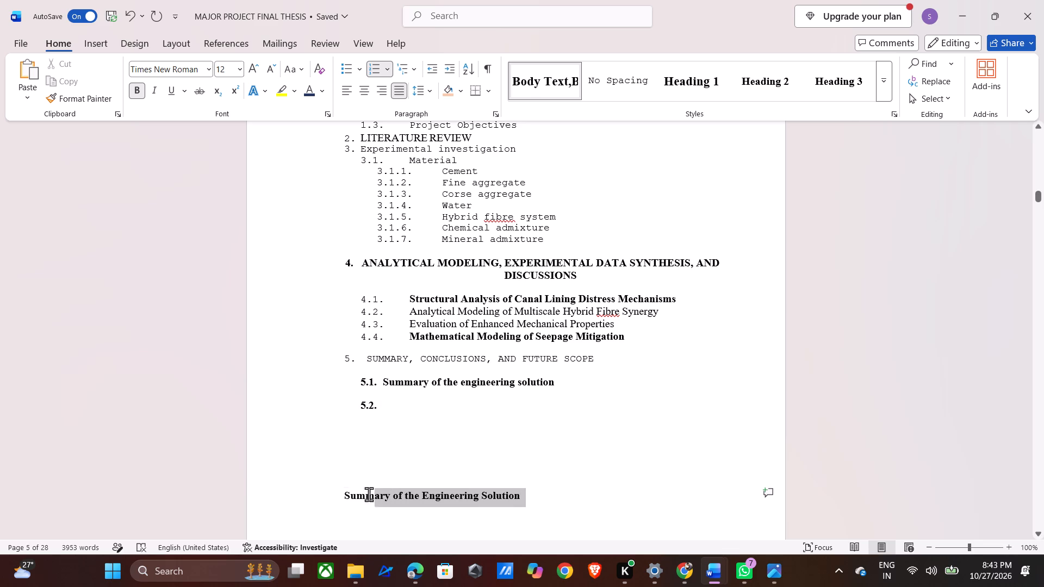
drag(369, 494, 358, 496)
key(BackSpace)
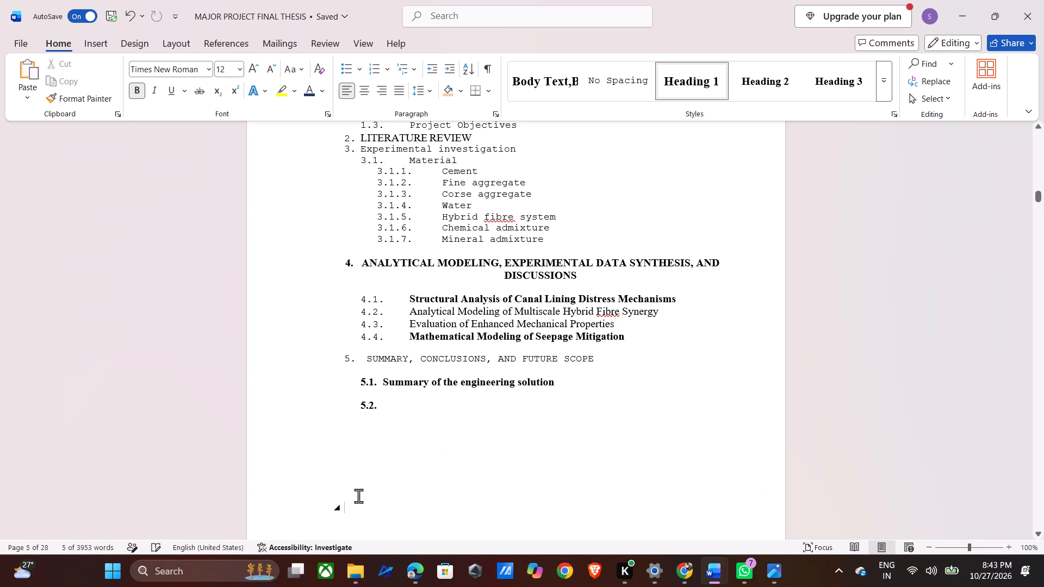
Examine the chapter 5 section headings in the thesis body for the titles that follow section 5.1.
scroll(358, 496, down, 16)
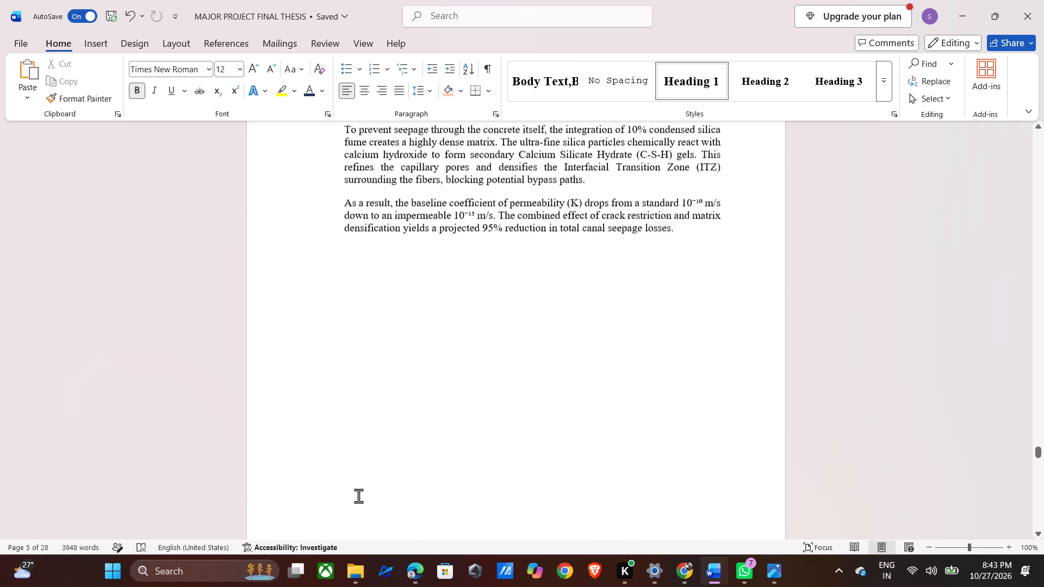
scroll(358, 496, down, 17)
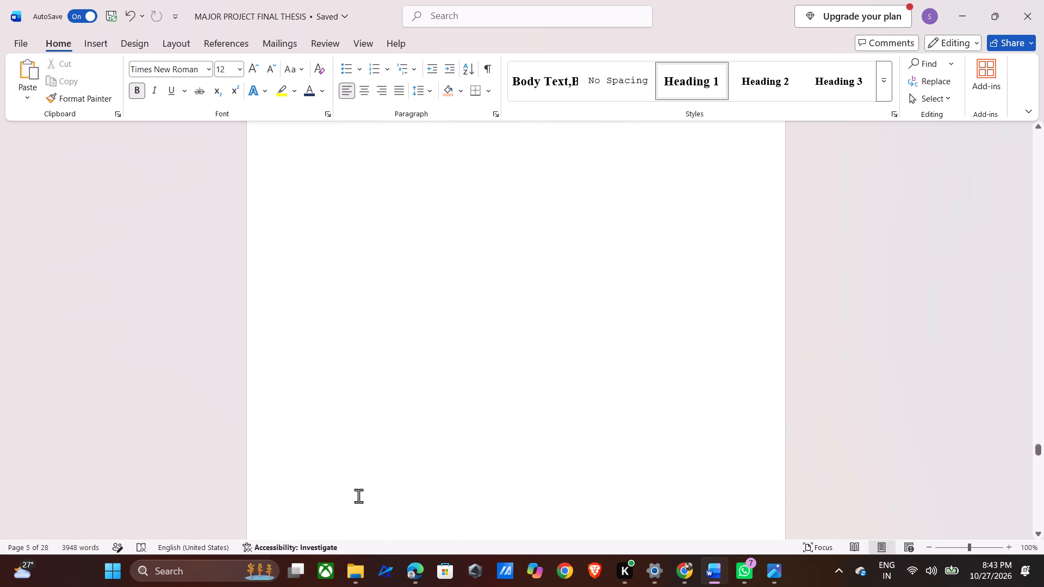
scroll(358, 496, down, 6)
scroll(358, 496, up, 1)
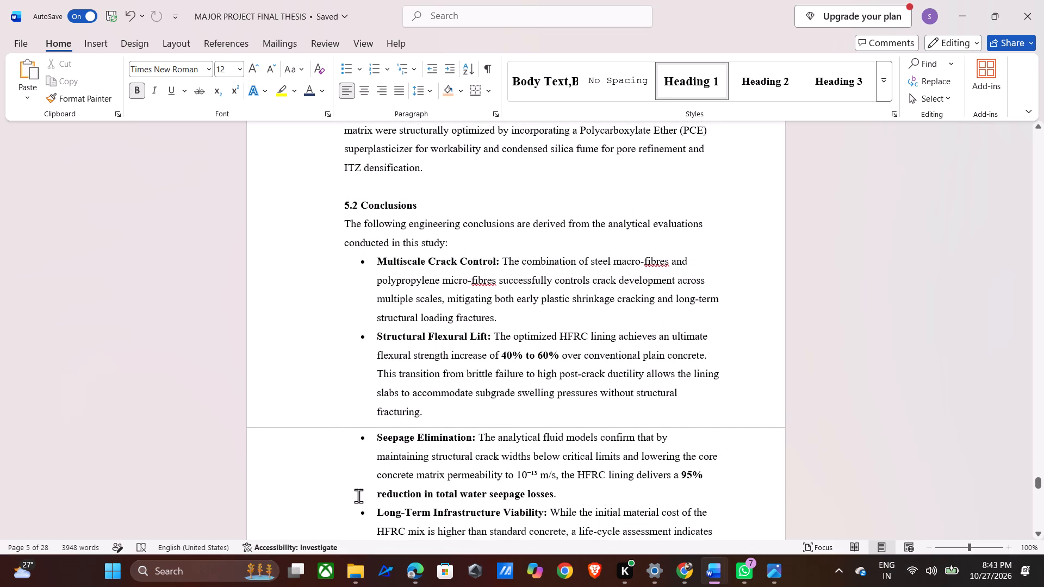
scroll(358, 496, up, 2)
scroll(358, 496, down, 1)
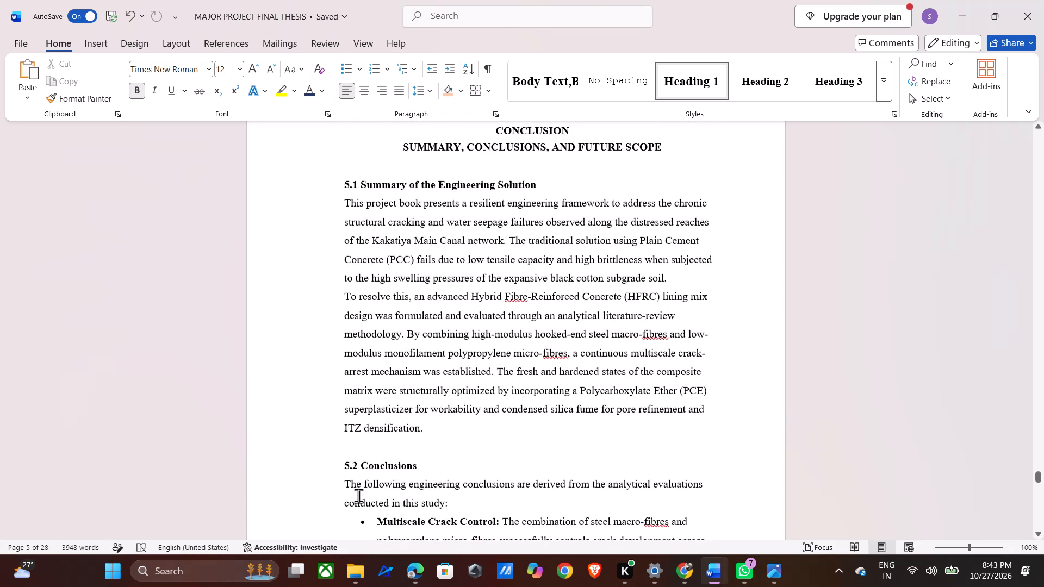
scroll(358, 496, down, 2)
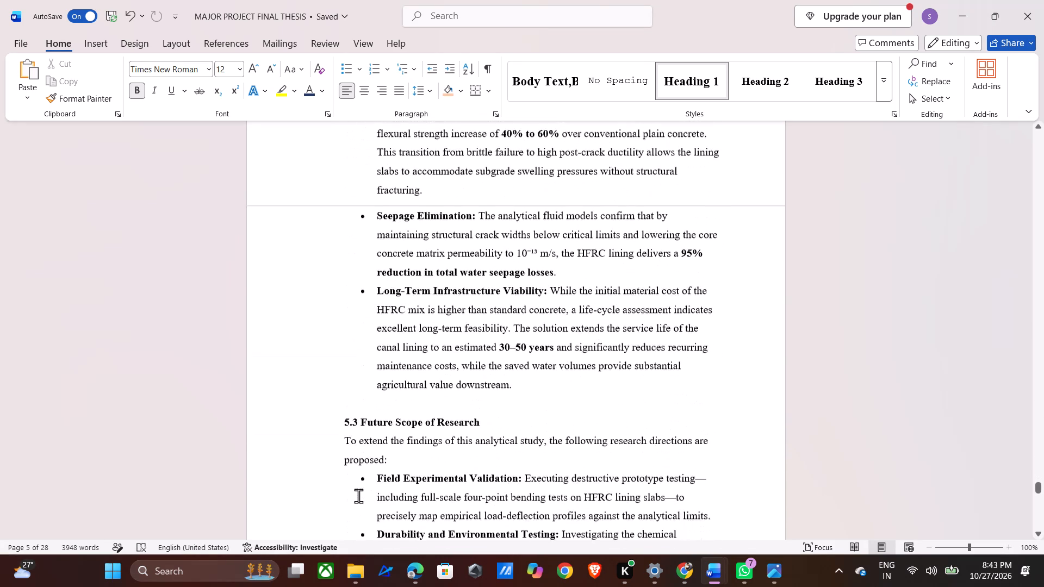
scroll(358, 496, up, 4)
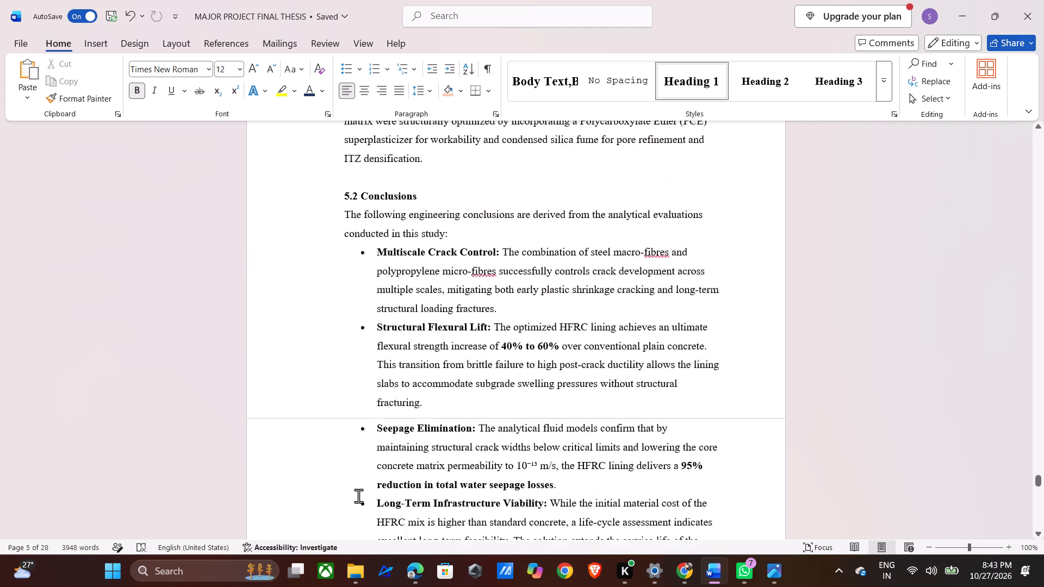
Fill entry 5.2. in the table of contents with "Conclusion" and start entry 5.3.
scroll(358, 496, up, 11)
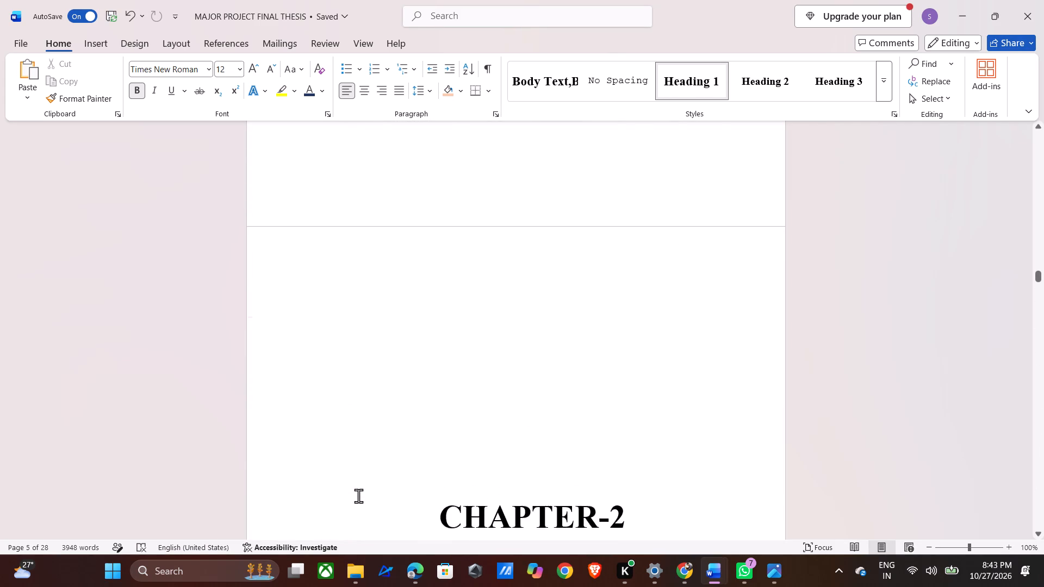
scroll(358, 496, up, 10)
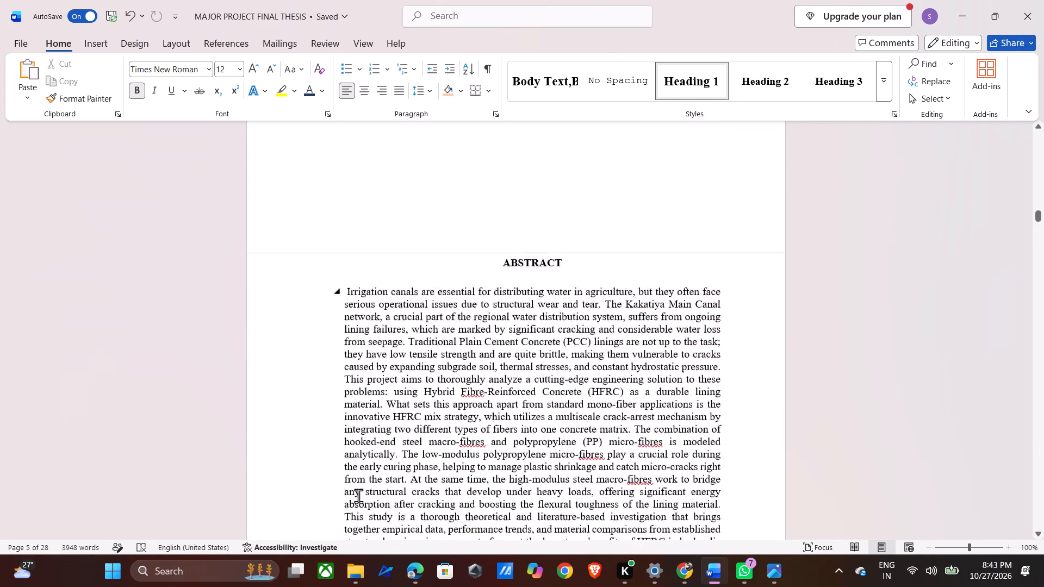
scroll(358, 496, up, 9)
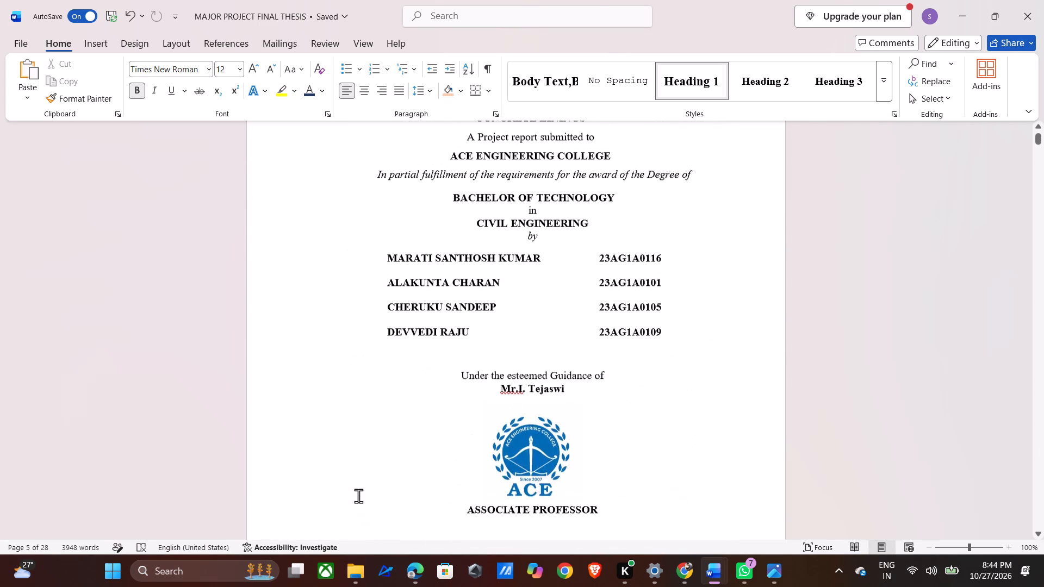
scroll(358, 496, down, 6)
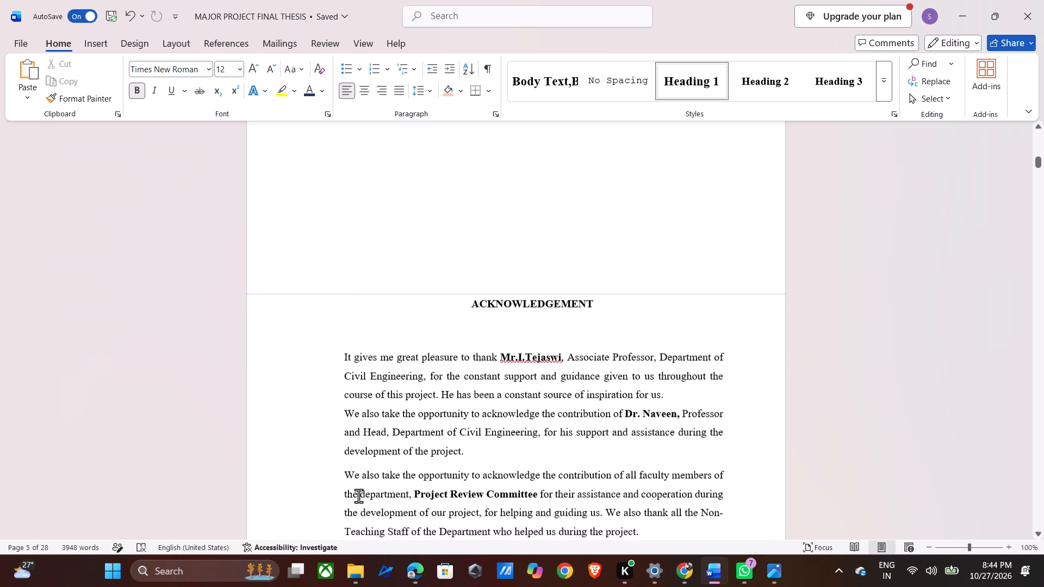
scroll(358, 496, down, 7)
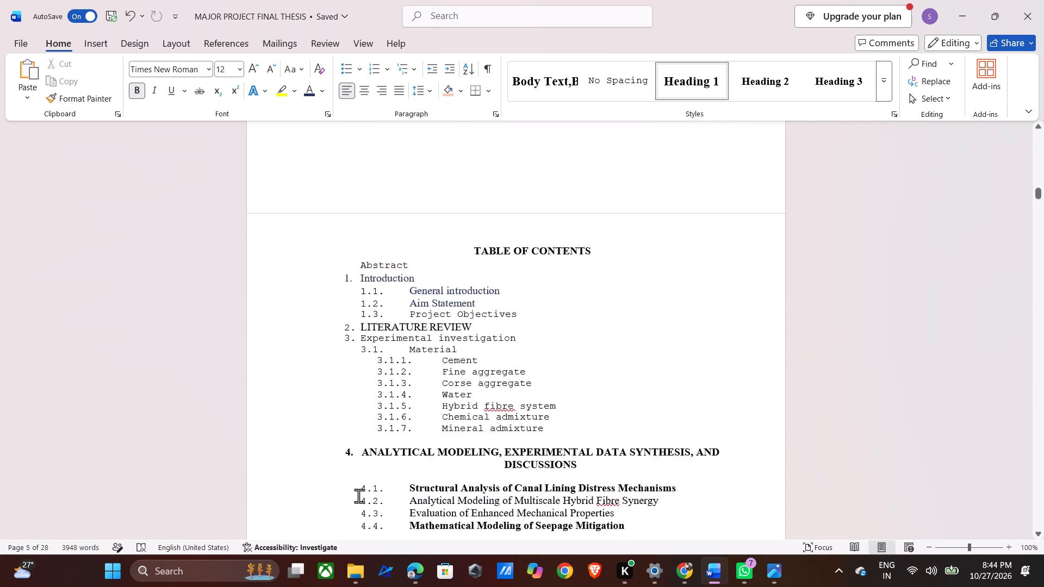
scroll(358, 496, down, 3)
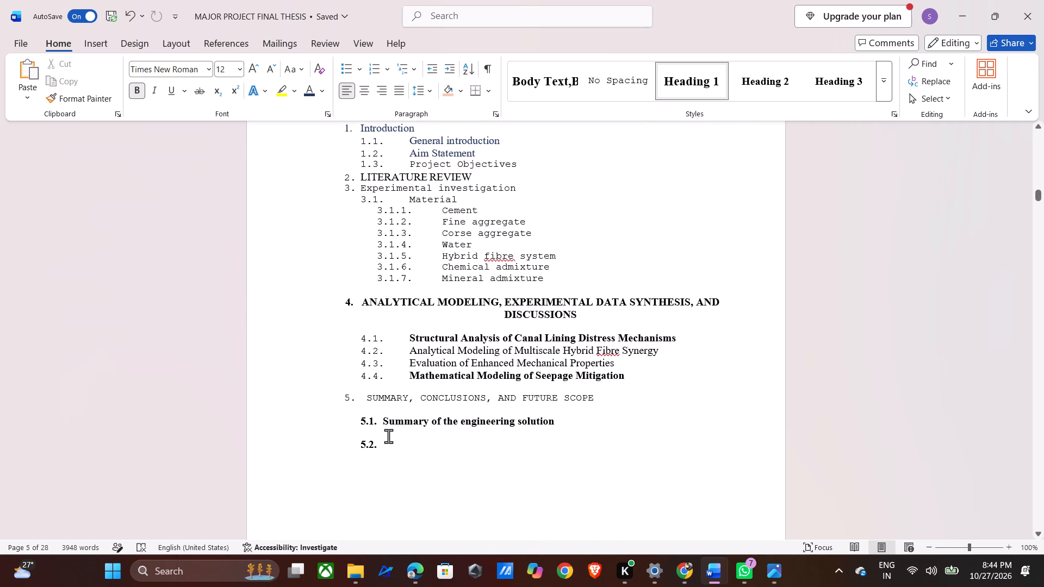
click(386, 441)
text(conclusio)
key(n)
key(Return)
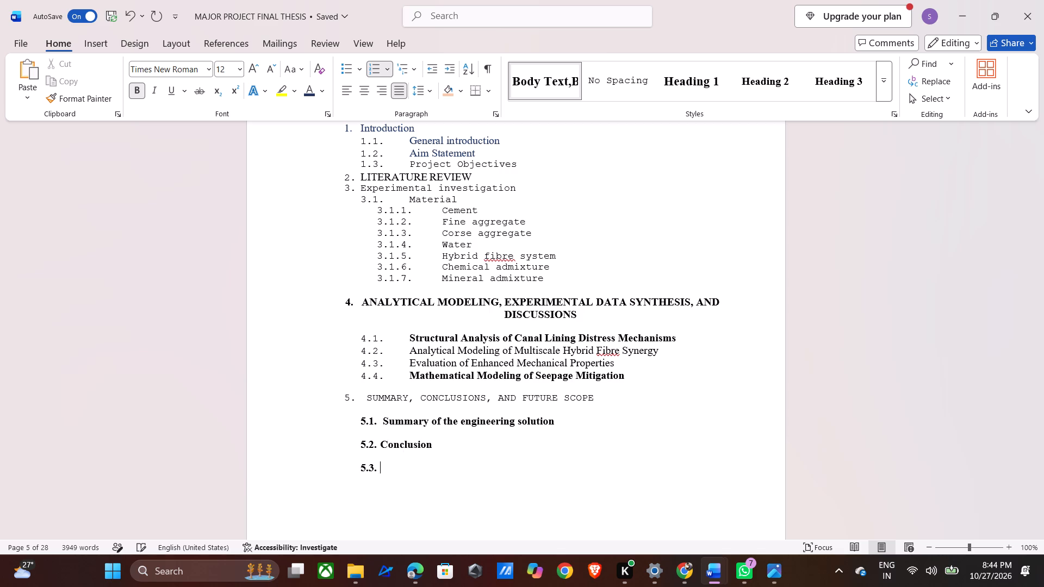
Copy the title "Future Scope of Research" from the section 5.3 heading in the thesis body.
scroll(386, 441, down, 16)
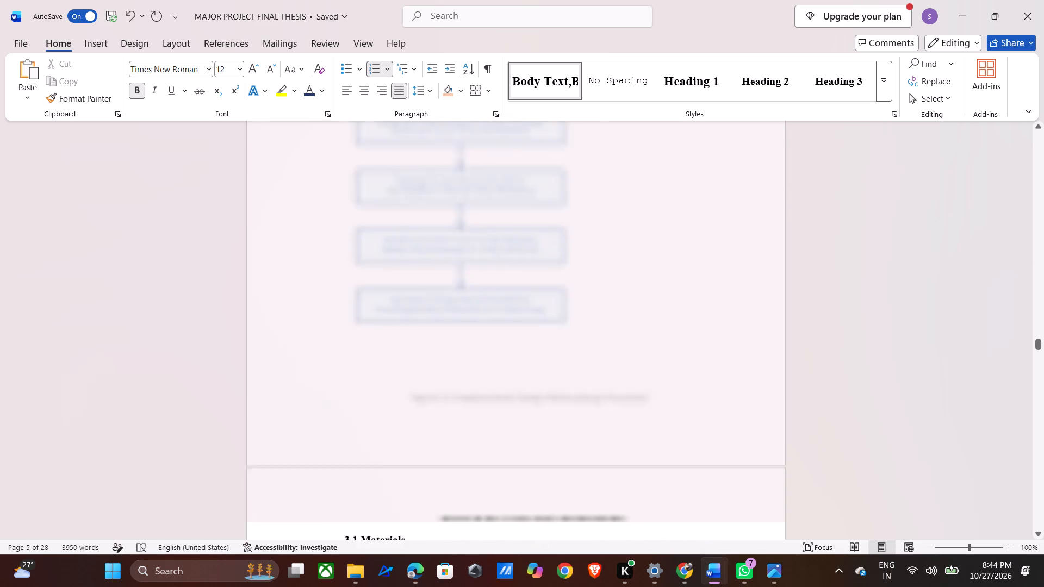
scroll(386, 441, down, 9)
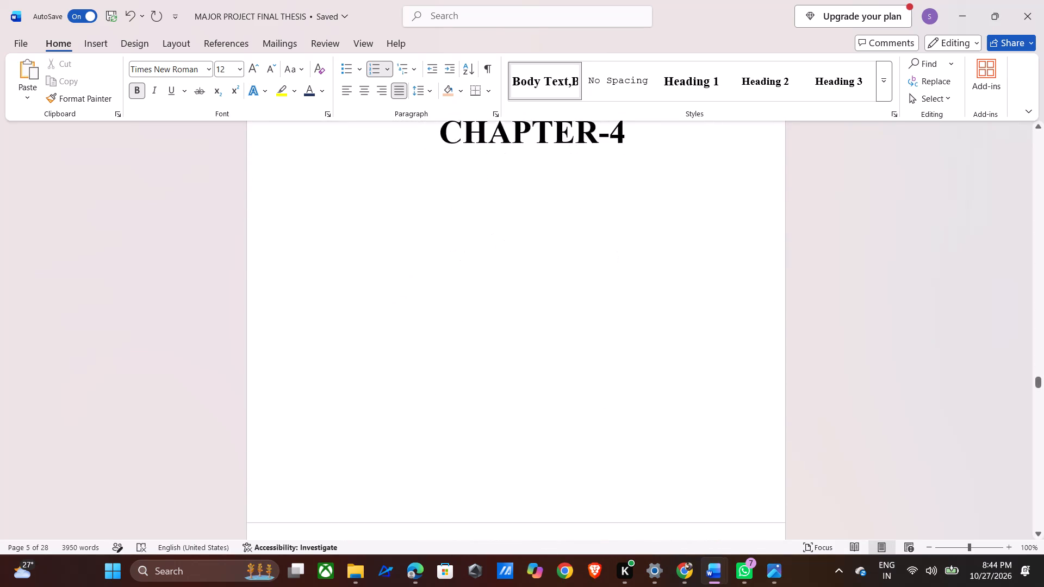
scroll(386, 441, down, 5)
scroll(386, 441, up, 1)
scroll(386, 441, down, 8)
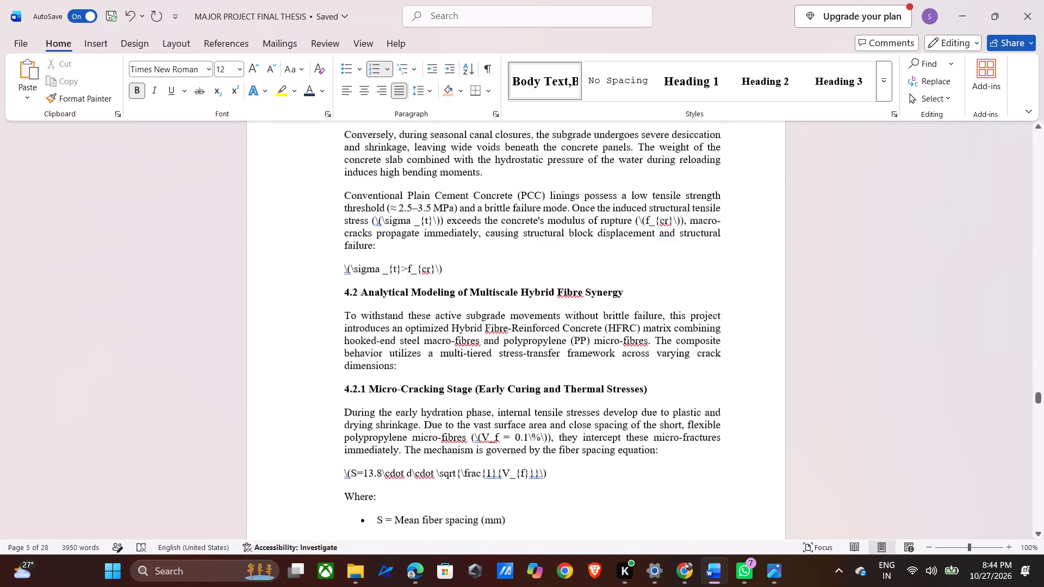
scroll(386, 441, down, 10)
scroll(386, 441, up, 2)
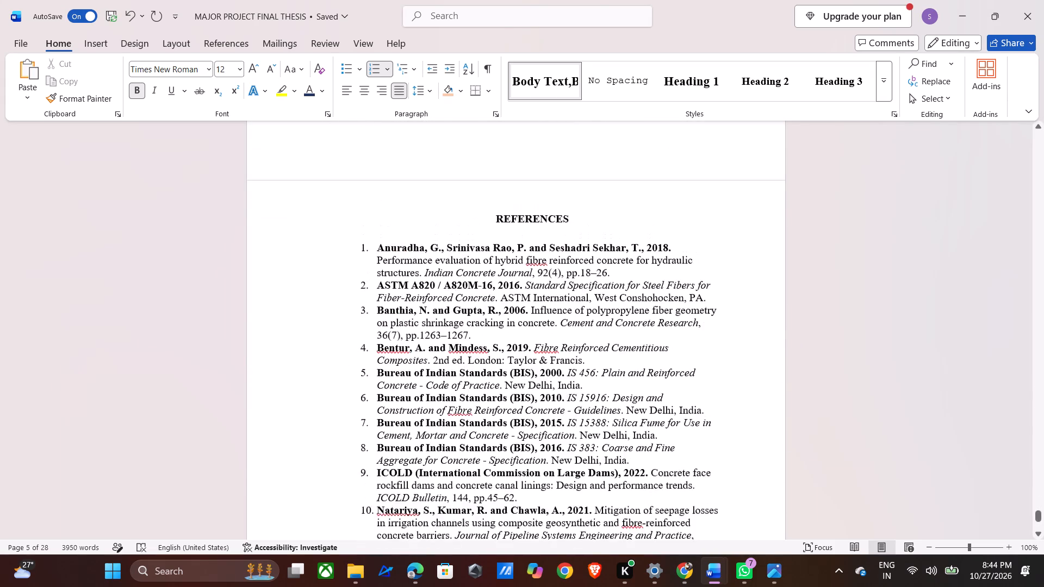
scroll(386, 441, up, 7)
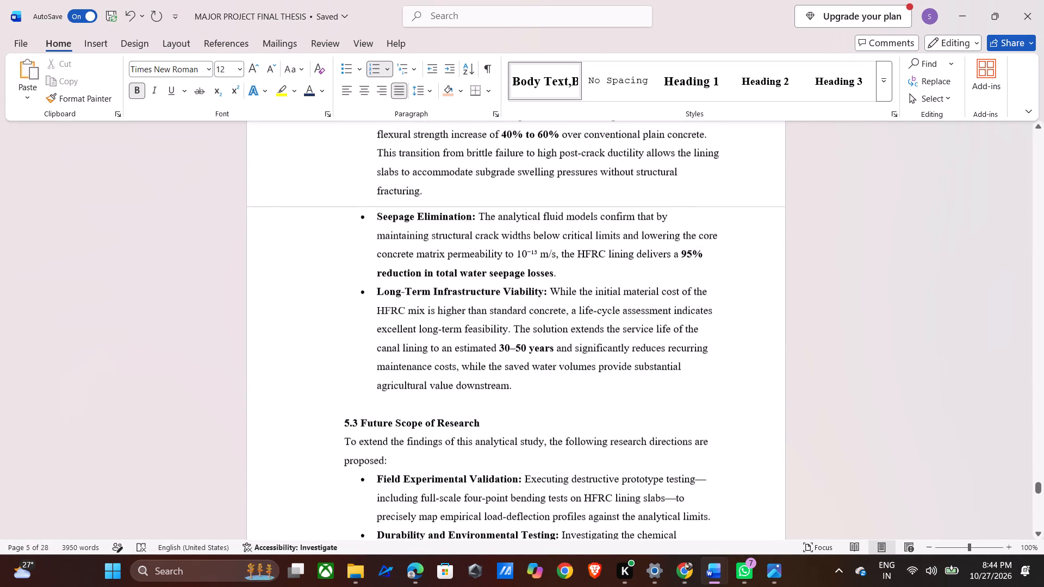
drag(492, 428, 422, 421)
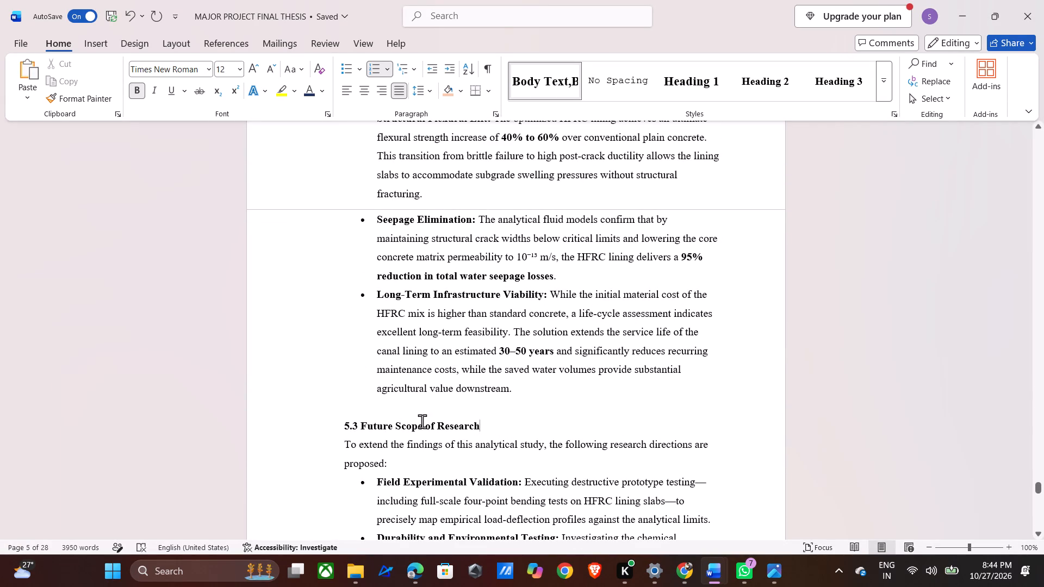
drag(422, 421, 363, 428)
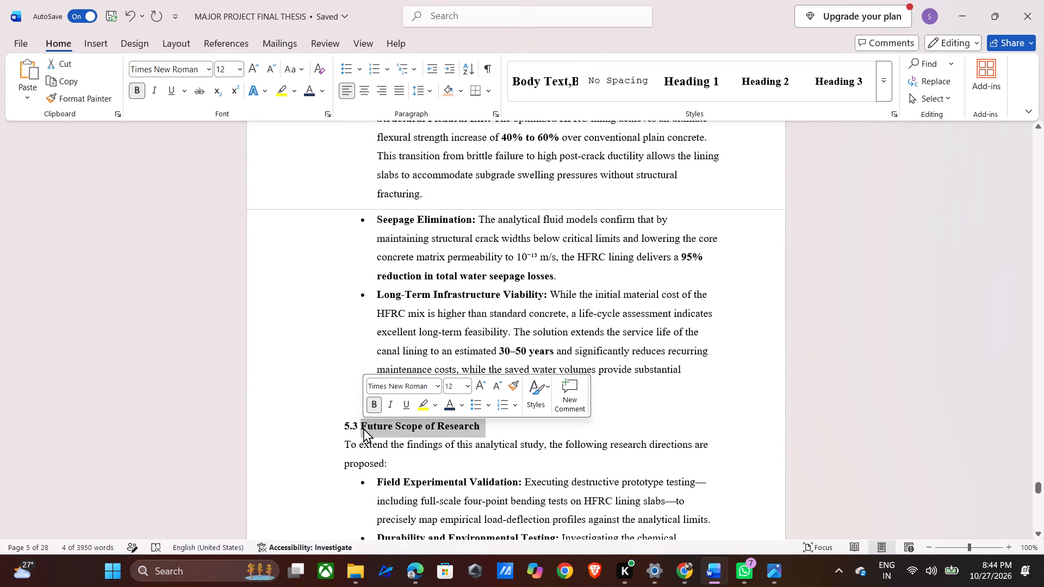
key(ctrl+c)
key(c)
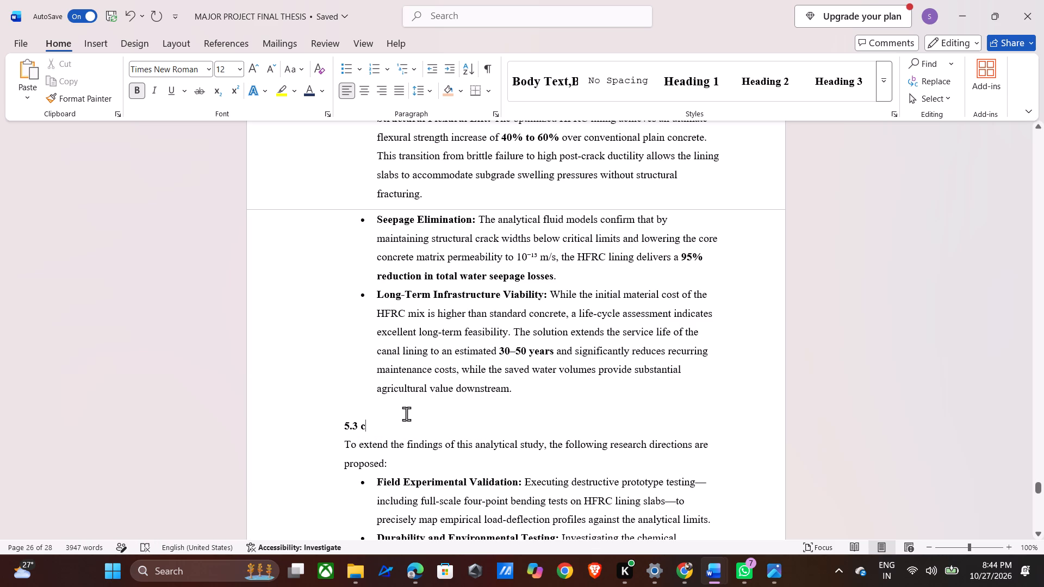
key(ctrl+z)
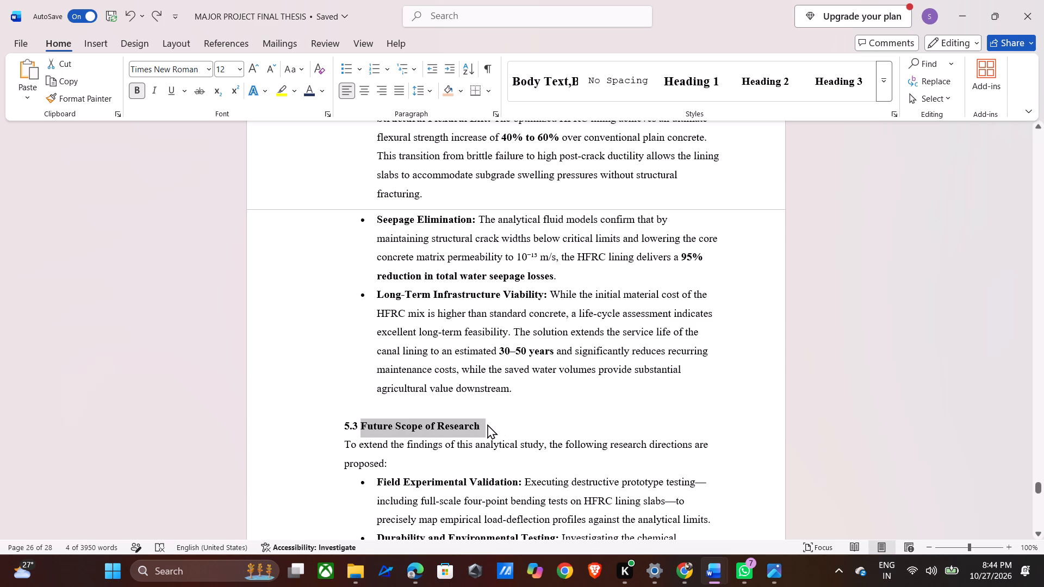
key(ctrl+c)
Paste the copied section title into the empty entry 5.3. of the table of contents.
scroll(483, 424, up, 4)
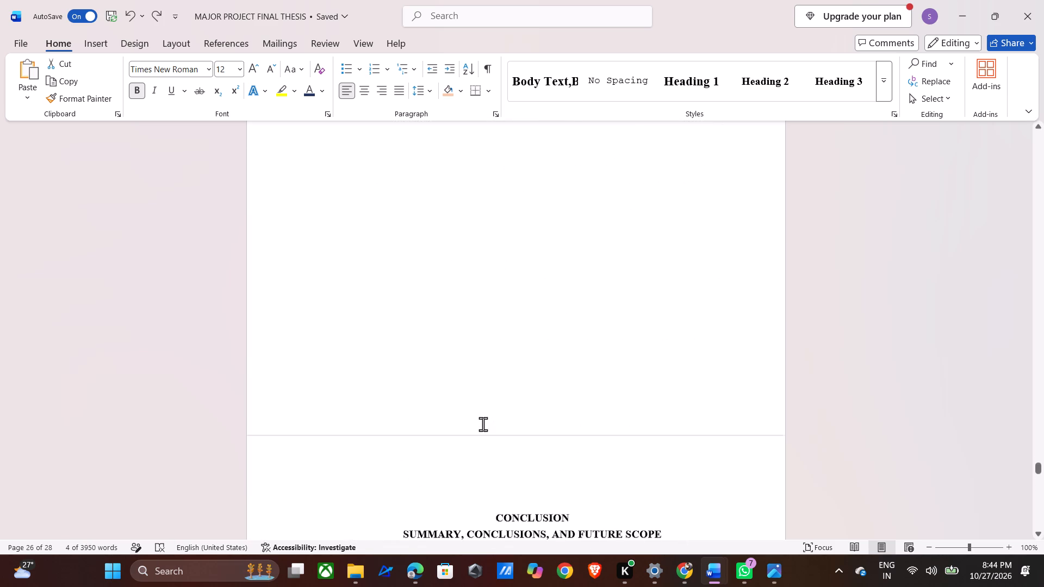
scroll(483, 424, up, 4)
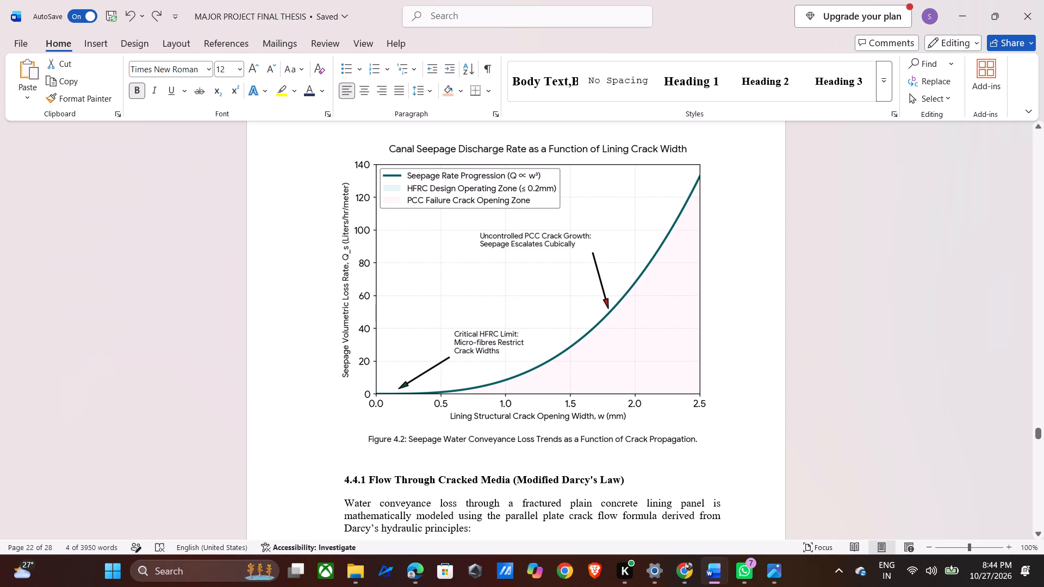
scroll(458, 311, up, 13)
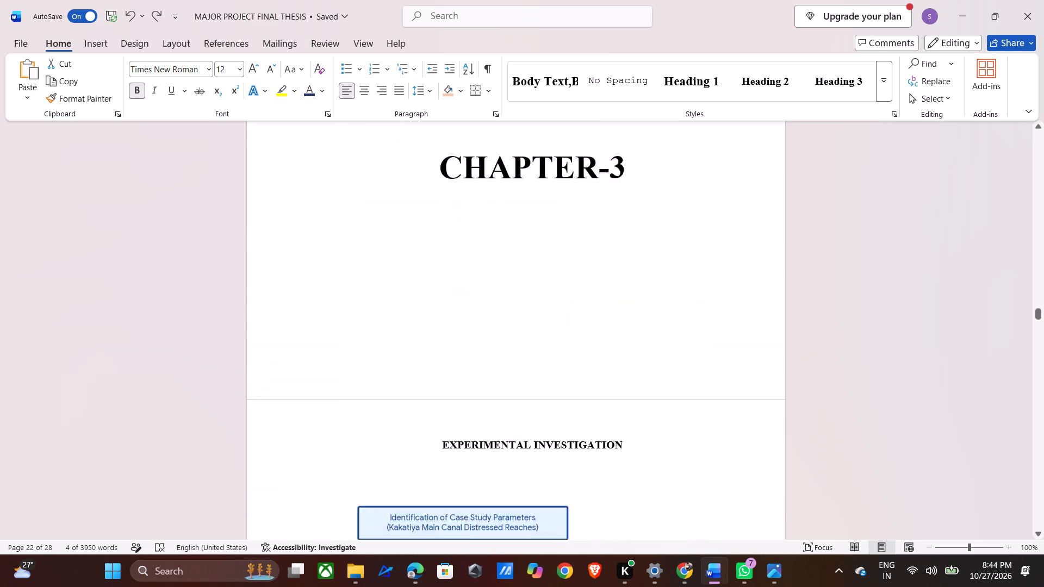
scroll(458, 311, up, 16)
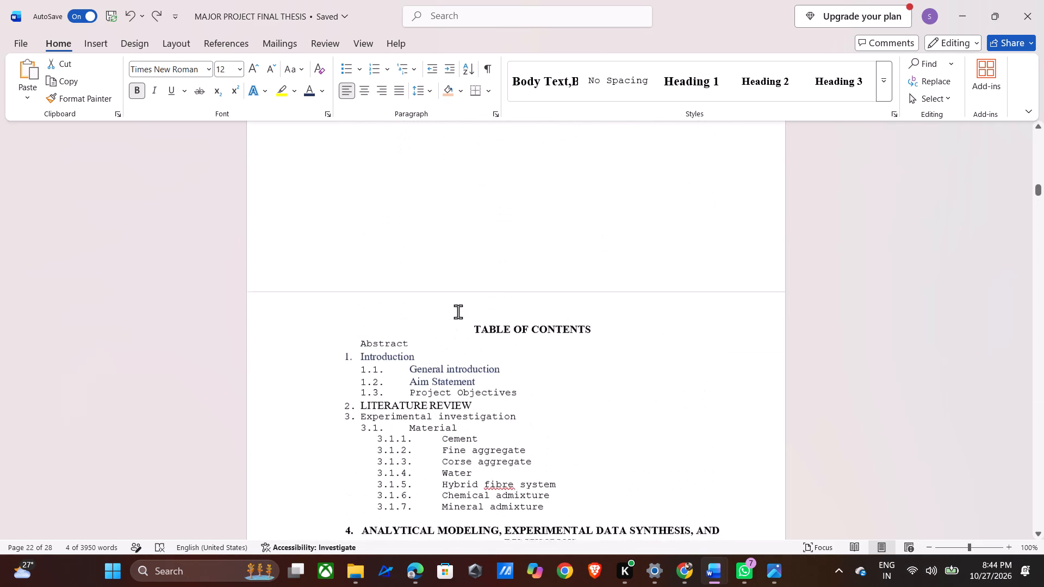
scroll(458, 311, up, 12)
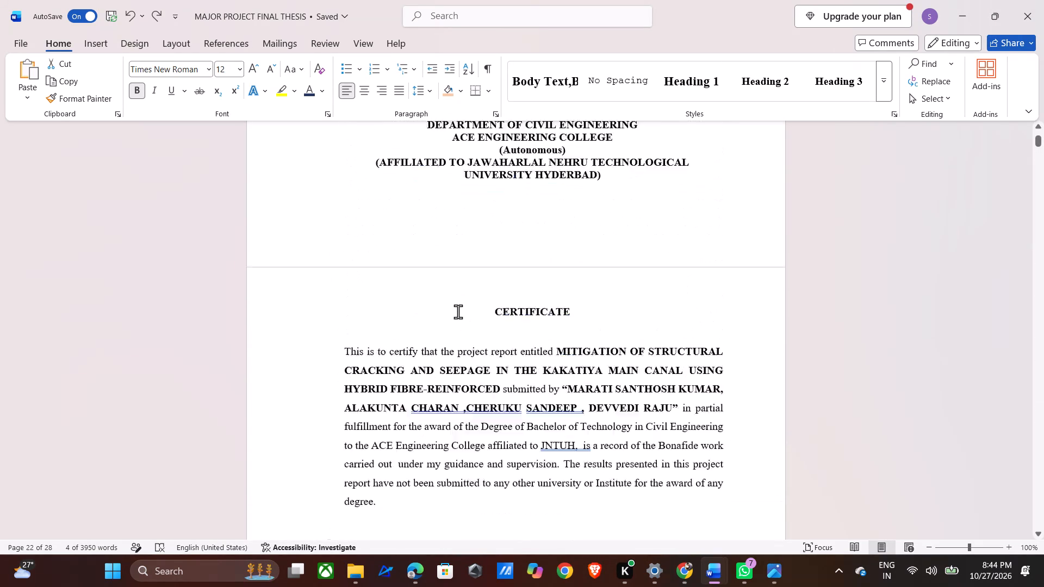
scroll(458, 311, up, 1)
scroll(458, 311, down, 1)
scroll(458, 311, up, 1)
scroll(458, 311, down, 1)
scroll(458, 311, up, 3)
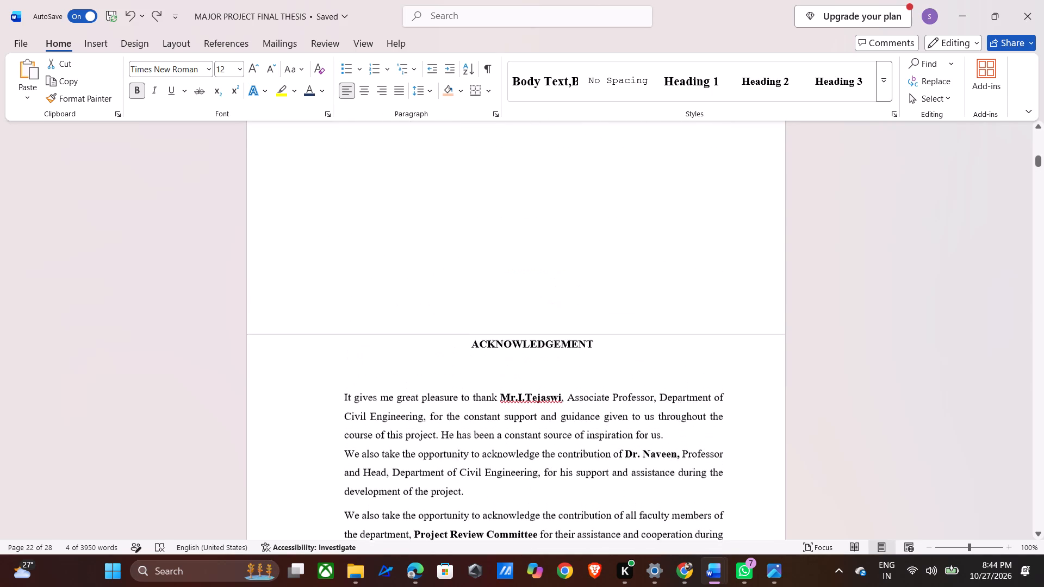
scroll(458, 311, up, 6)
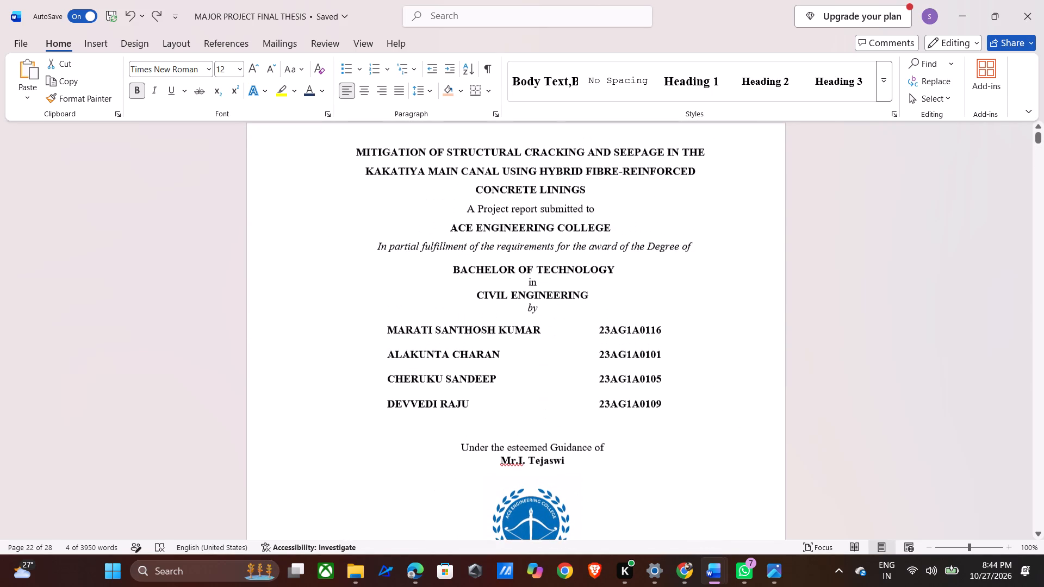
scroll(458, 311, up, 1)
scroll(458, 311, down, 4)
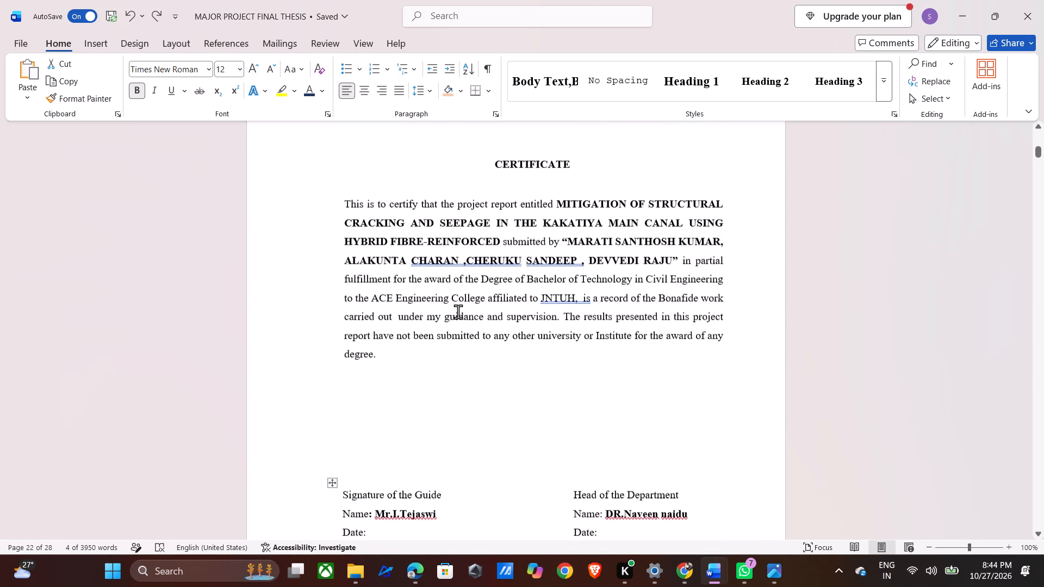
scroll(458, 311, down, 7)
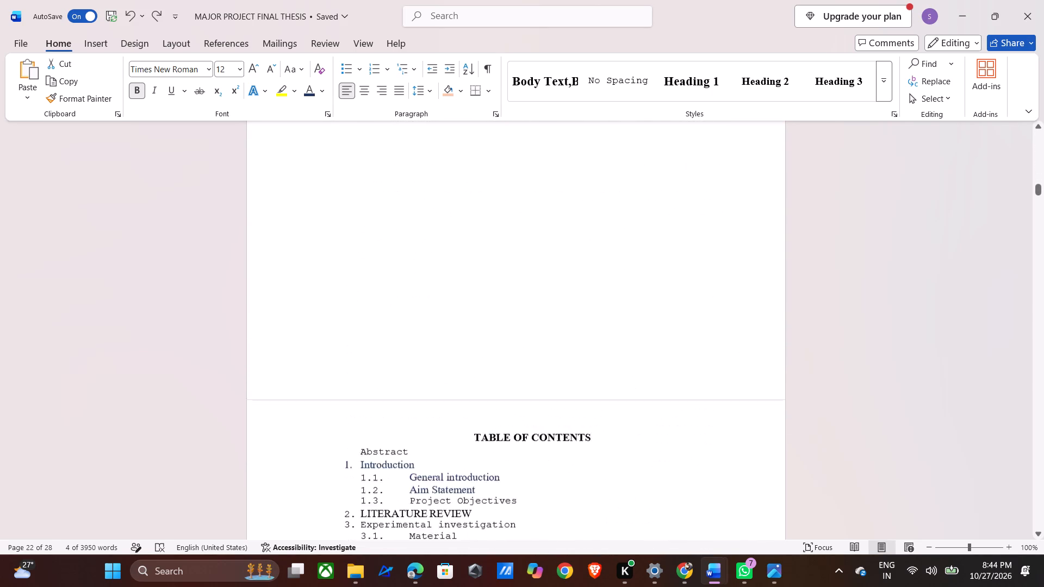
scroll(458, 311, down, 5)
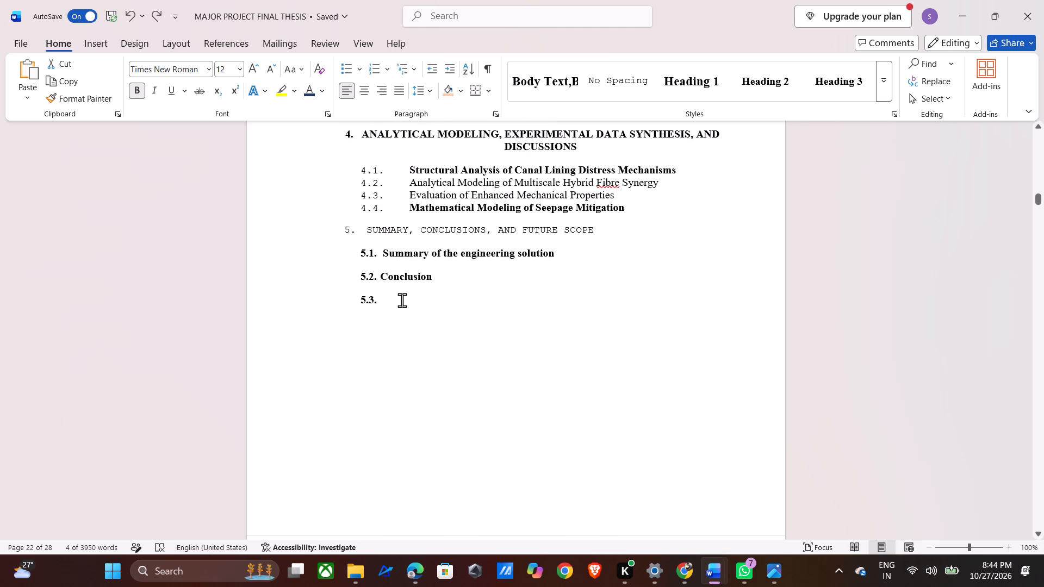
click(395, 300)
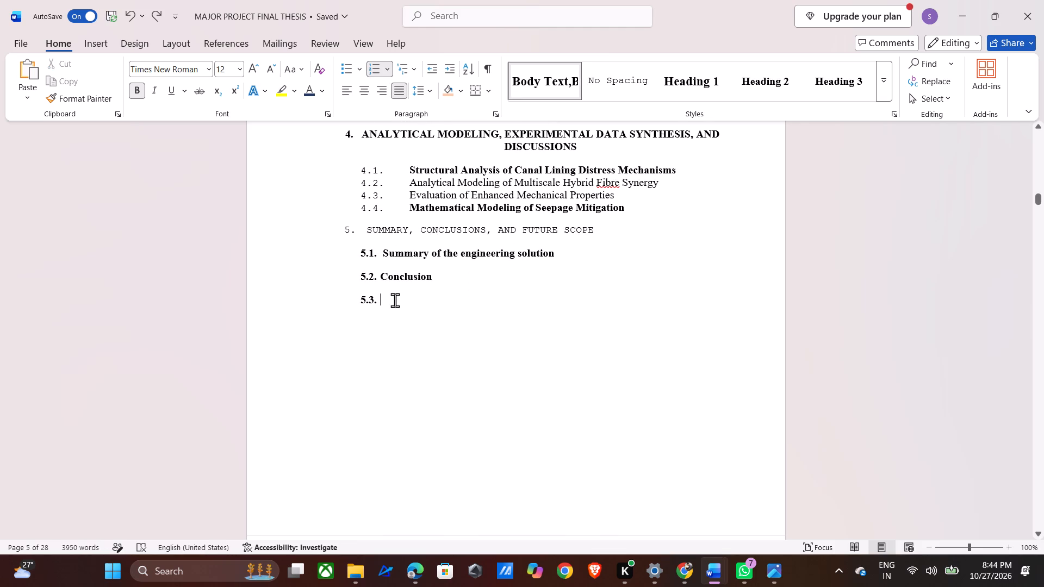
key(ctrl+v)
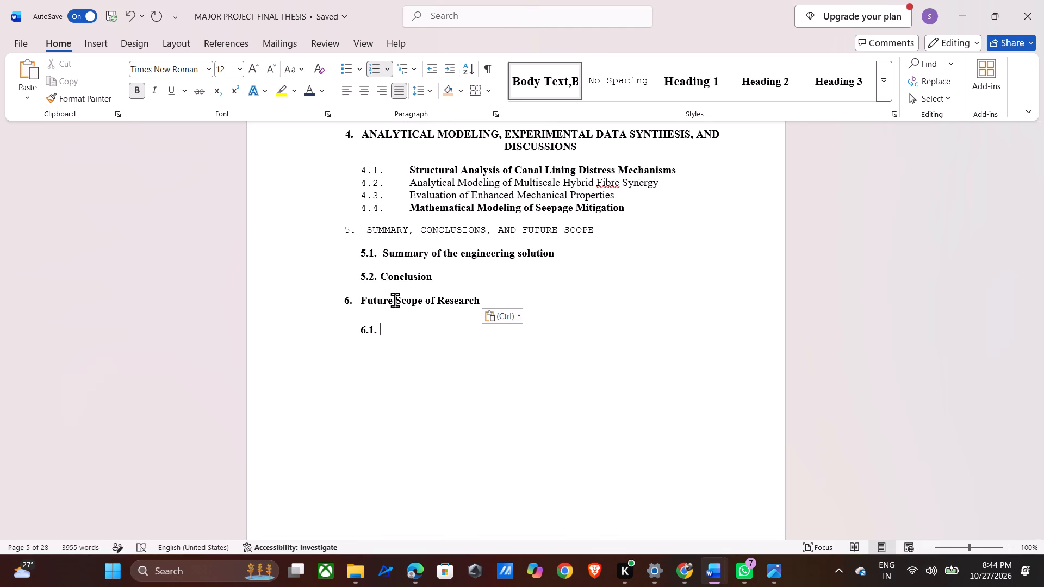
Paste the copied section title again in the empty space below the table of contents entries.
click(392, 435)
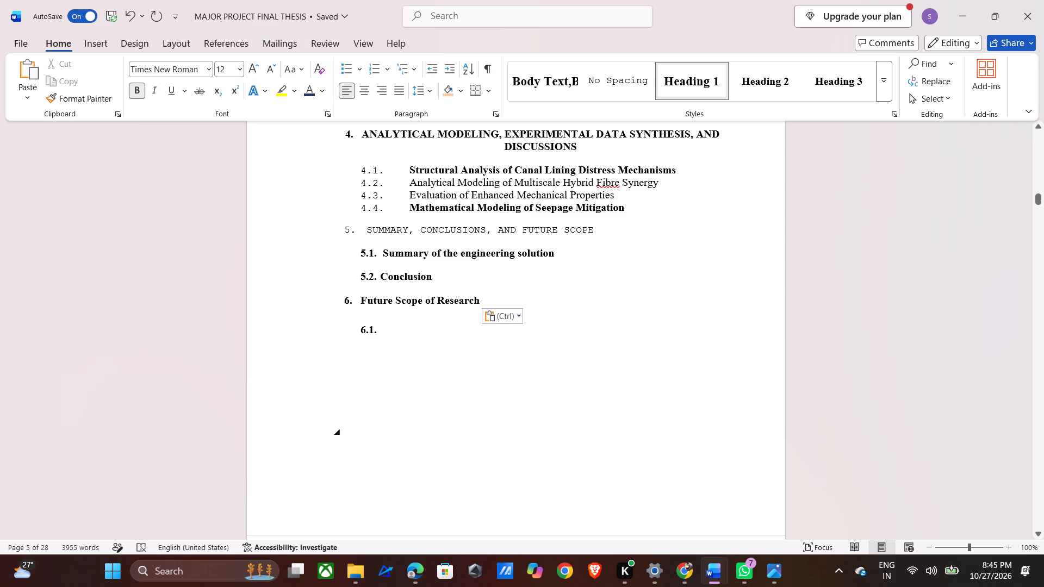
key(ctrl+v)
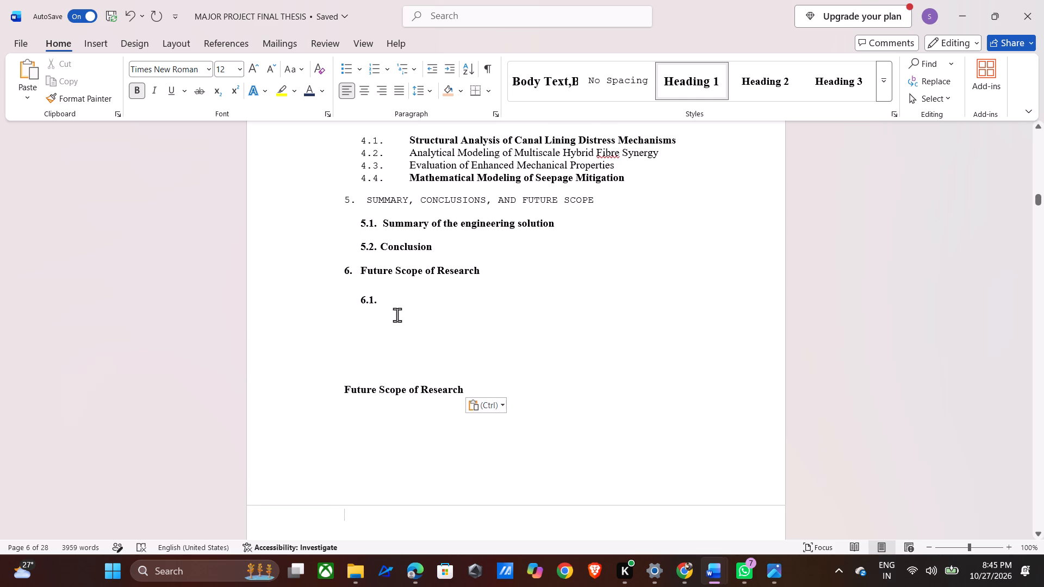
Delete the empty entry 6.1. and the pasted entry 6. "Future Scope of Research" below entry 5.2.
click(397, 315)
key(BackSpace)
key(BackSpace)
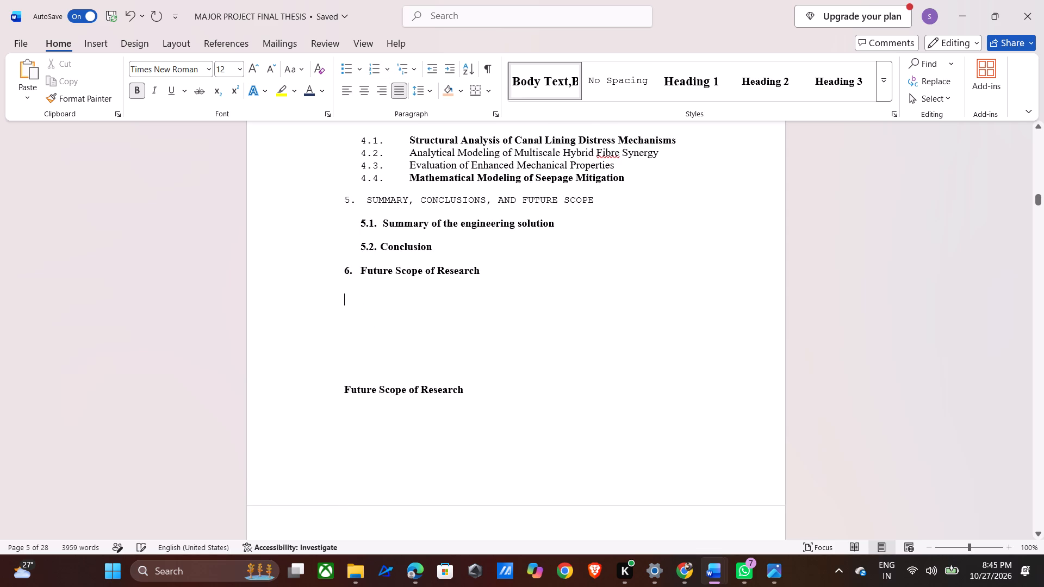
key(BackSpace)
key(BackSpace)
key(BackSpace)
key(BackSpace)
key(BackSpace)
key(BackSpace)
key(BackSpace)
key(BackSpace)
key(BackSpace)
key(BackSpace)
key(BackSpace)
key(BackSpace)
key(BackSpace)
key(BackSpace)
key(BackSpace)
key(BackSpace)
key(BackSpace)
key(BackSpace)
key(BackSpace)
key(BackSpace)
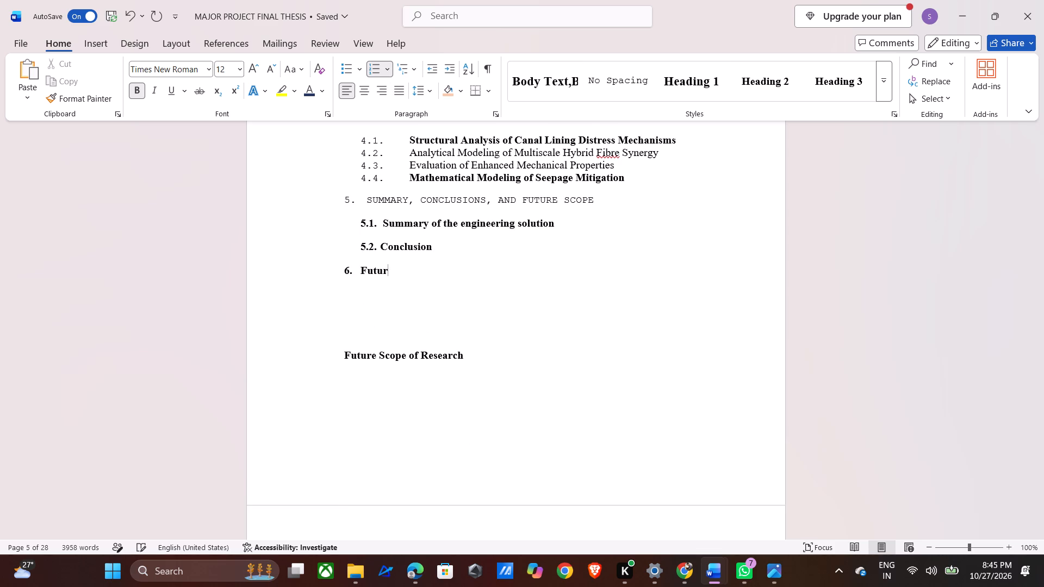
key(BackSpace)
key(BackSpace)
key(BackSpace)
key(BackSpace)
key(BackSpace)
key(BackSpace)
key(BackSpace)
Add entry 5.3. after "Conclusion" in the table of contents with the text "Future scope of research".
key(Up)
key(Right)
key(Right)
key(Right)
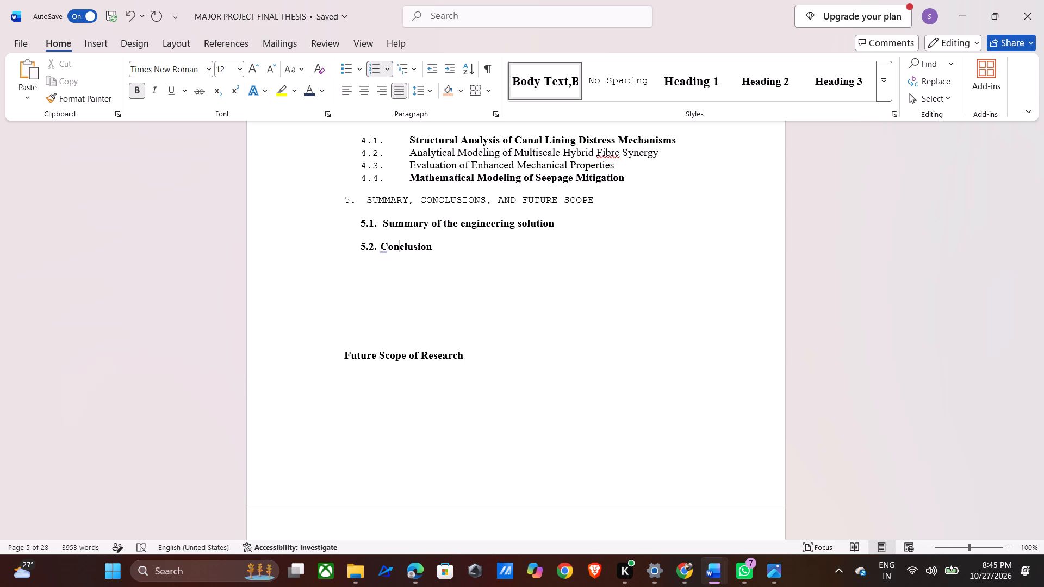
key(Right)
key(Right)
key(Right)
key(Right)
key(Right)
key(Right)
key(Right)
key(Return)
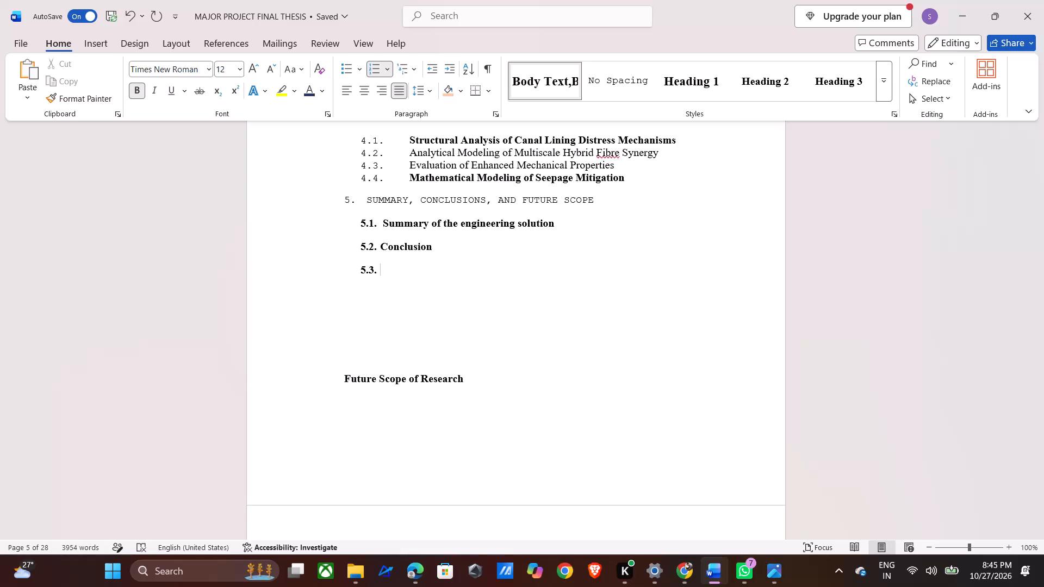
text(fu)
text(ture)
key(space)
text(scope)
key(space)
text(of)
key(space)
text(re)
text(search)
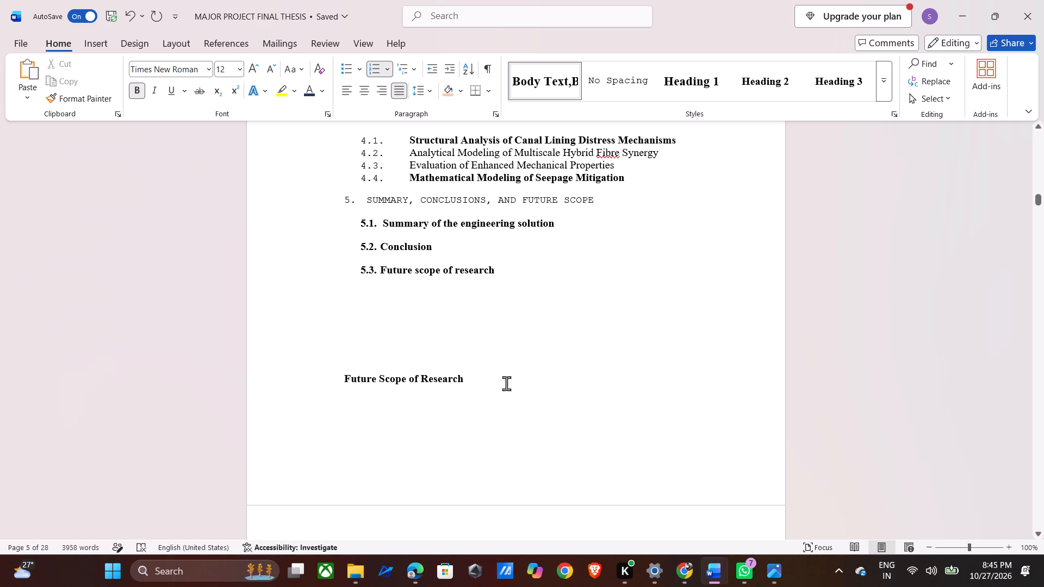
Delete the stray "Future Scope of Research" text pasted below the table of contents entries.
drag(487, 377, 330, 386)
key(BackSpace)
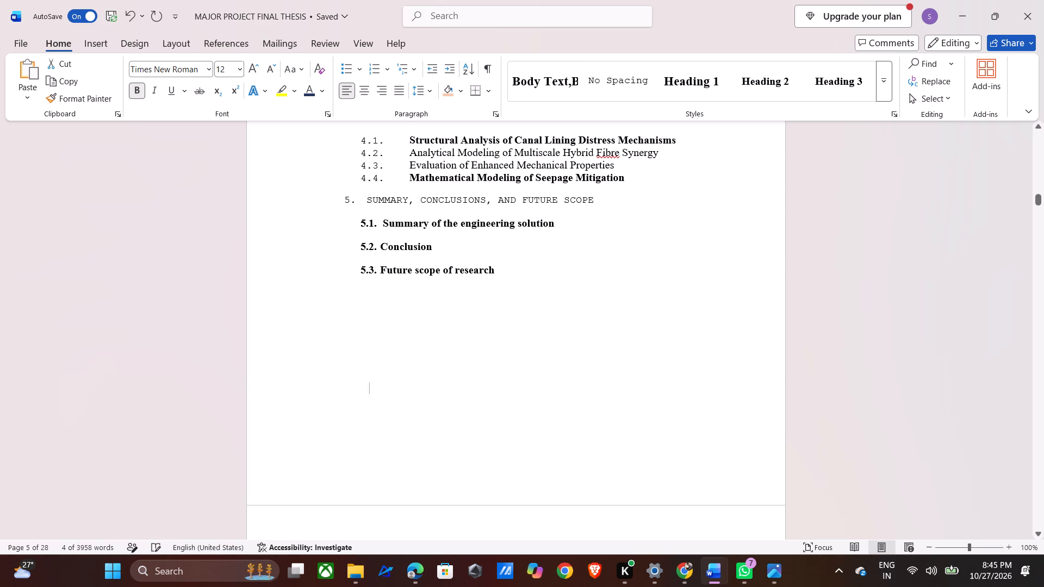
Start main entry 6. on the empty line below entry 5.3. in the table of contents.
click(344, 302)
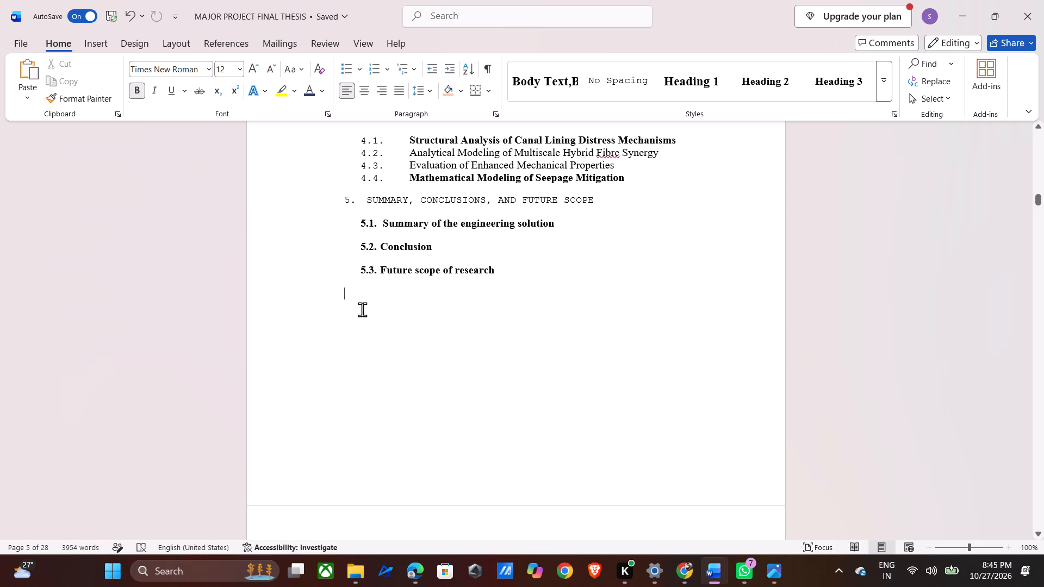
text(6.)
key(space)
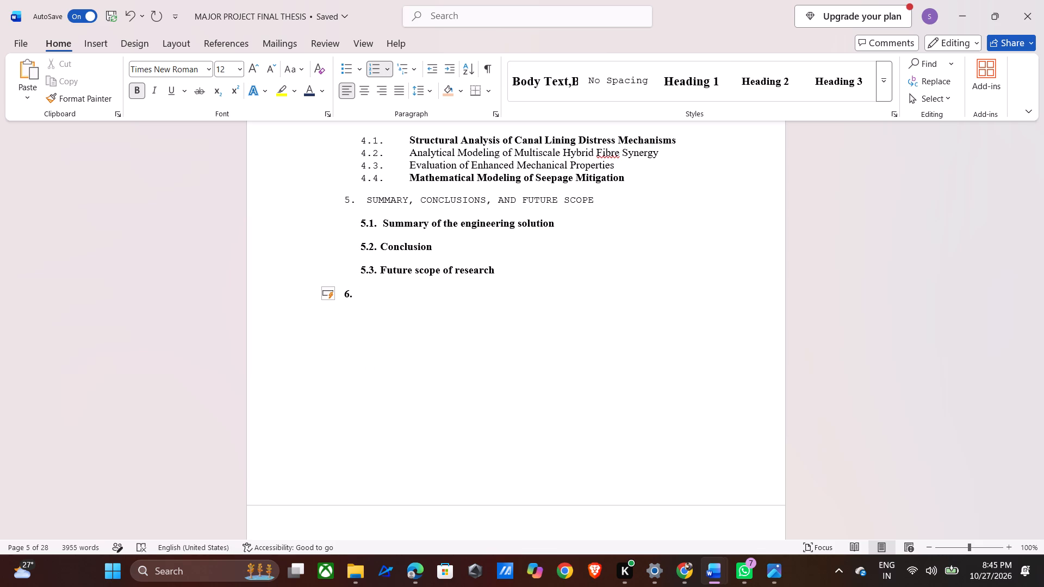
key(v)
key(BackSpace)
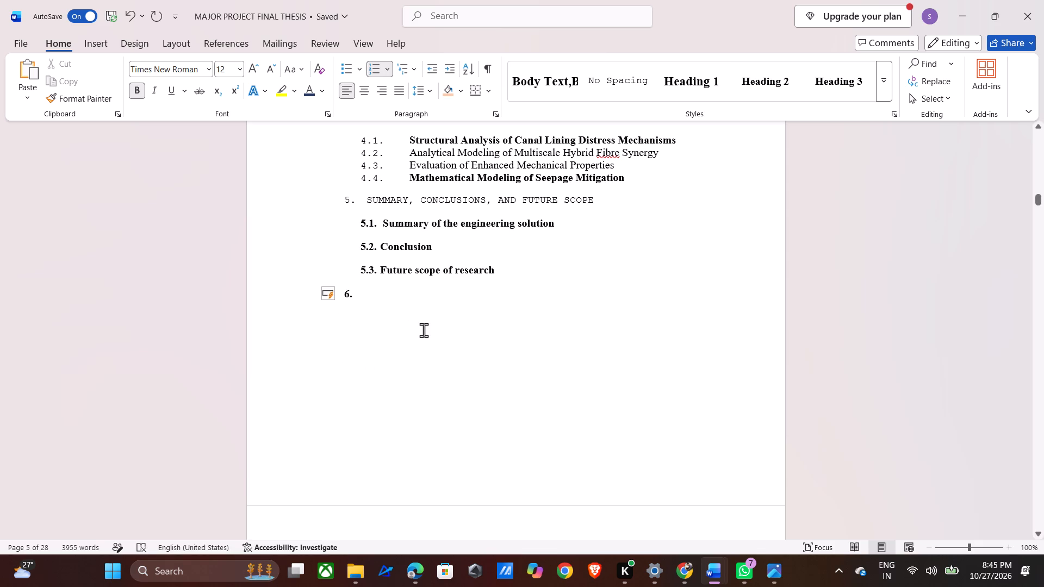
Look through the thesis body for the title of chapter 6.
scroll(424, 330, down, 9)
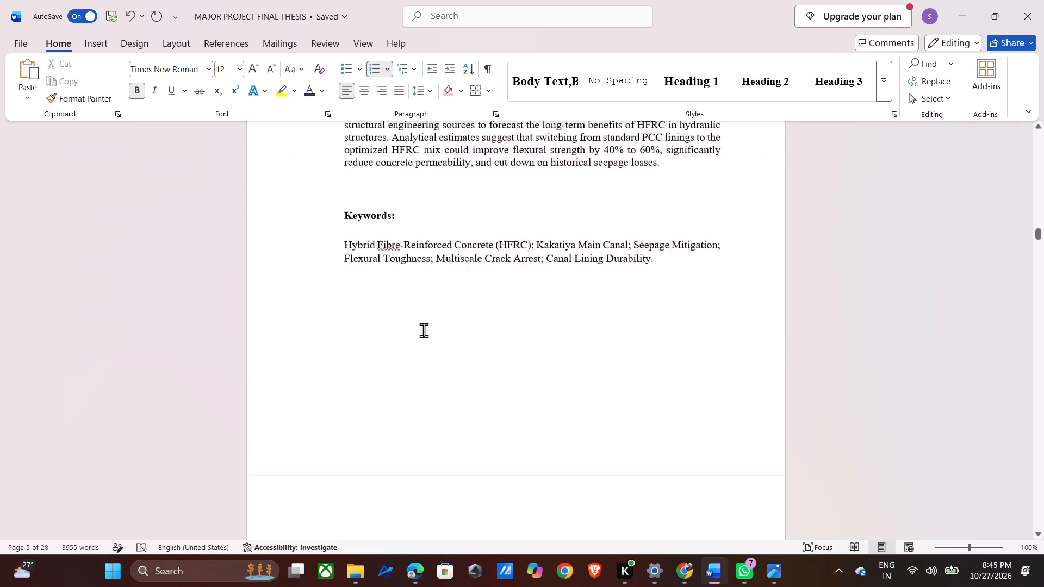
scroll(424, 330, down, 14)
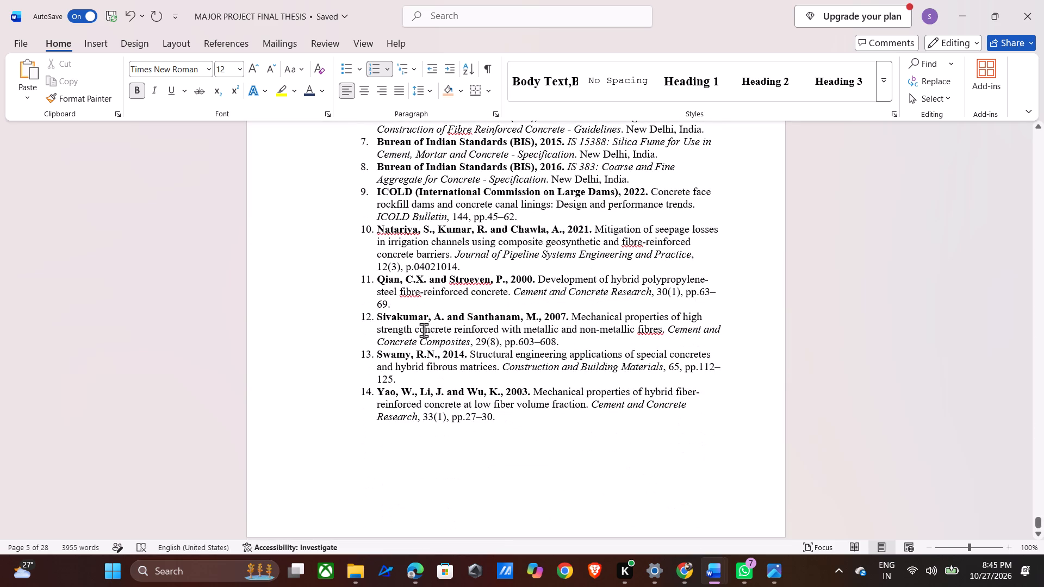
scroll(424, 330, up, 1)
scroll(424, 330, down, 4)
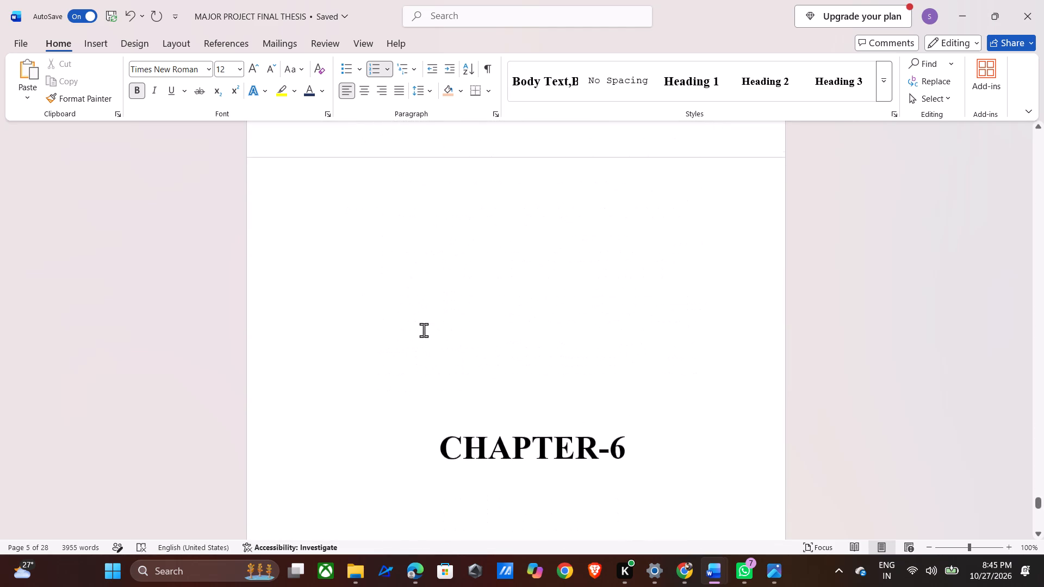
scroll(424, 330, down, 4)
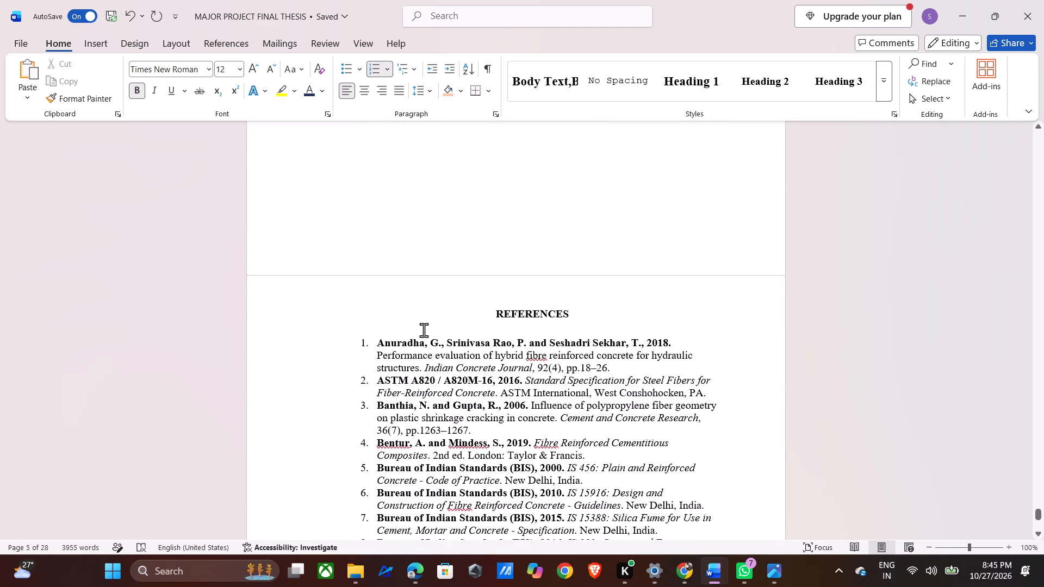
scroll(424, 330, up, 4)
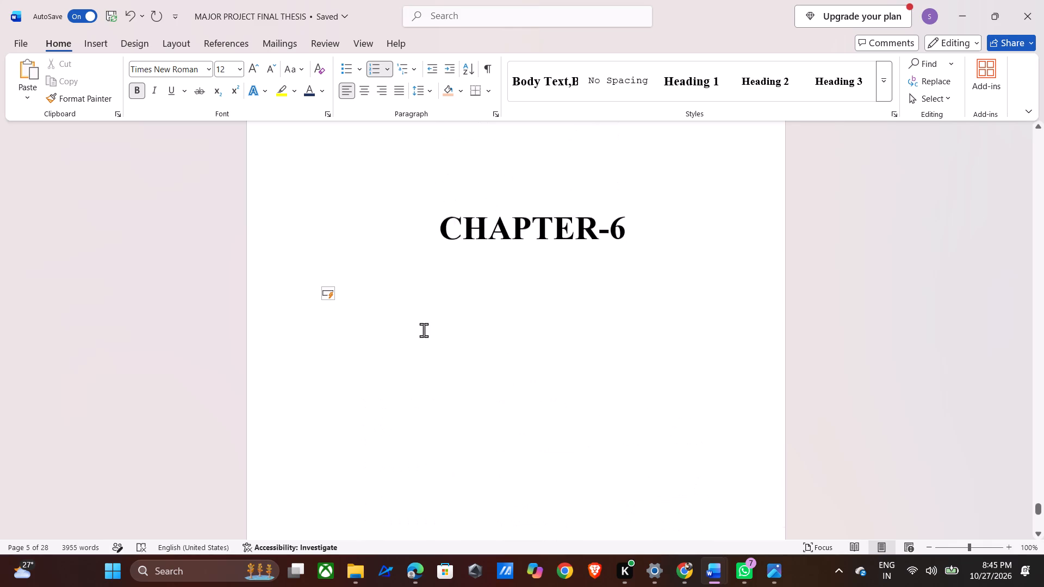
scroll(424, 330, up, 8)
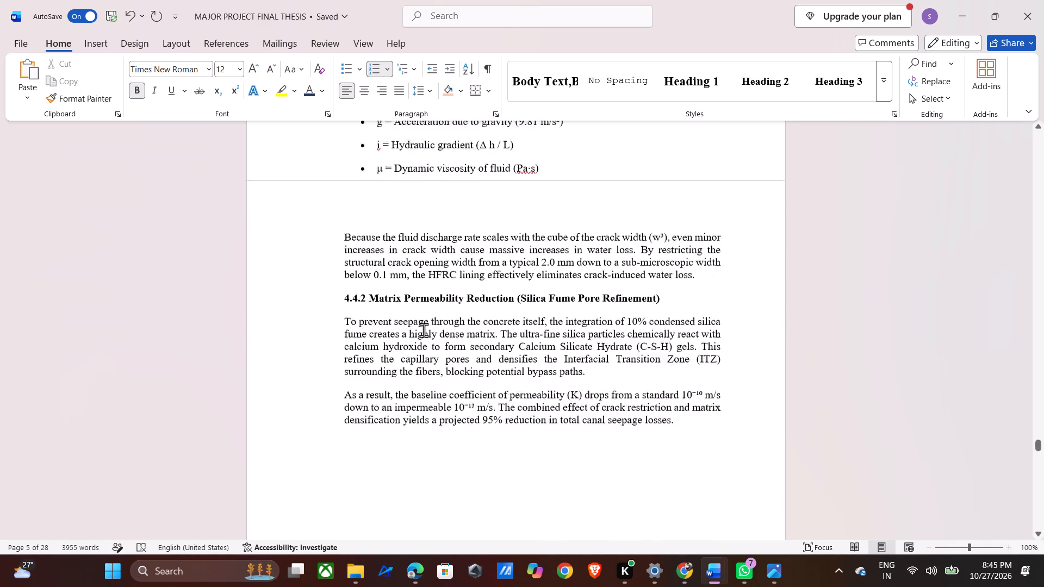
scroll(424, 330, up, 16)
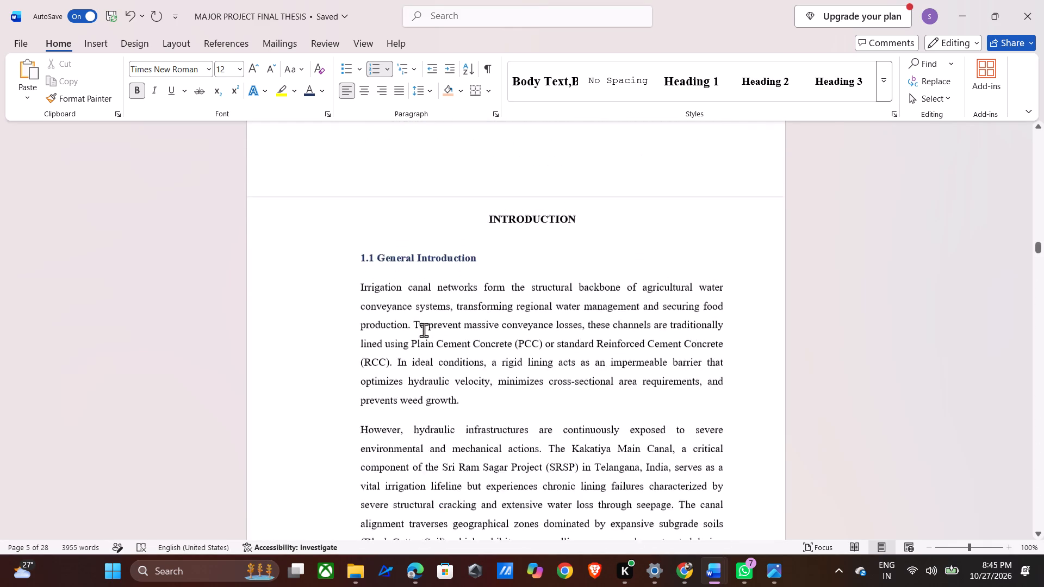
scroll(424, 330, up, 9)
scroll(424, 330, down, 3)
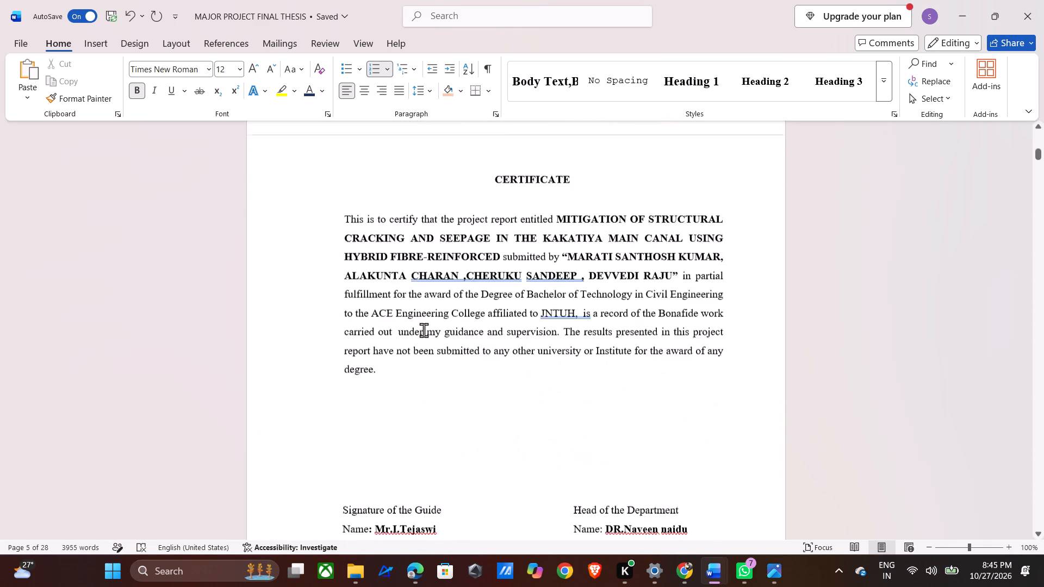
scroll(424, 330, down, 7)
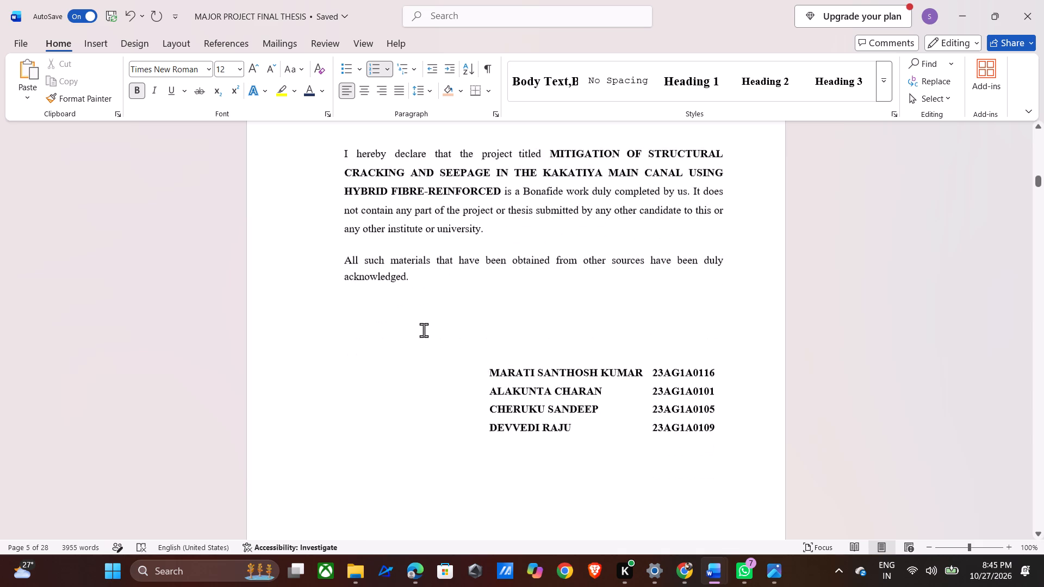
scroll(424, 330, down, 7)
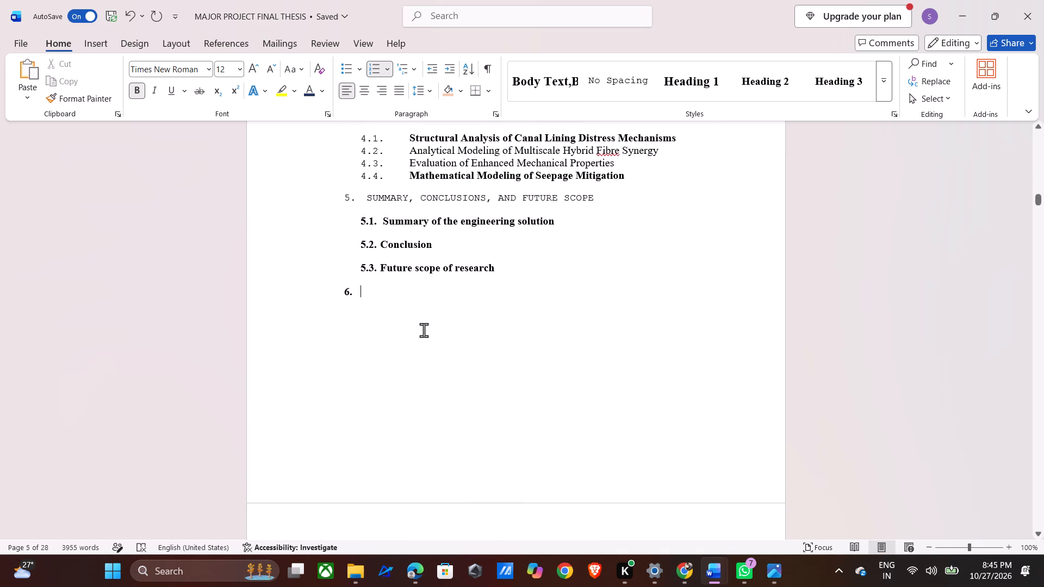
Enter "Reference" as the text of main entry 6. in the table of contents.
text(re)
key(BackSpace)
key(BackSpace)
key(r)
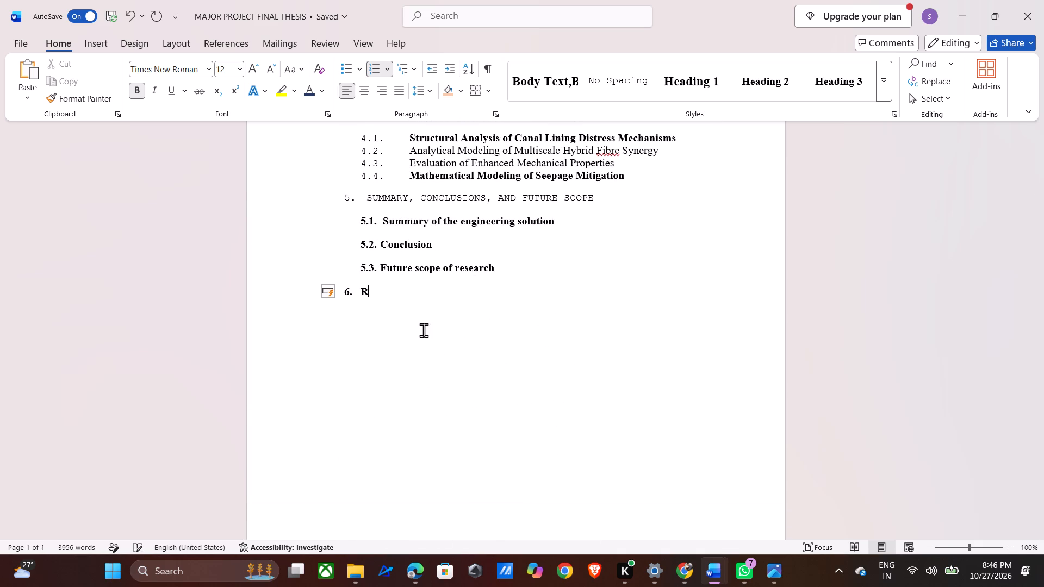
text(efer)
text(ence)
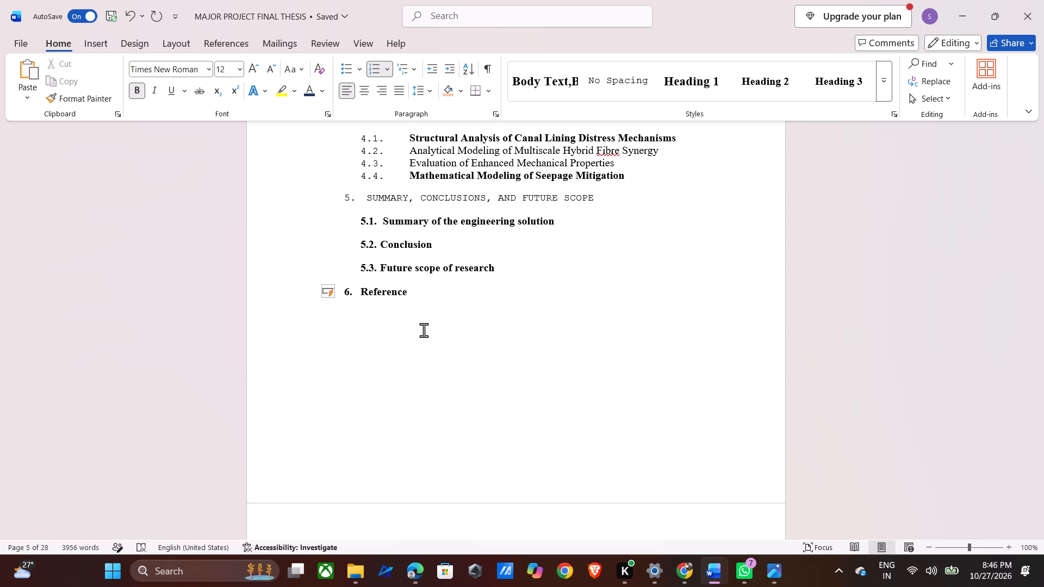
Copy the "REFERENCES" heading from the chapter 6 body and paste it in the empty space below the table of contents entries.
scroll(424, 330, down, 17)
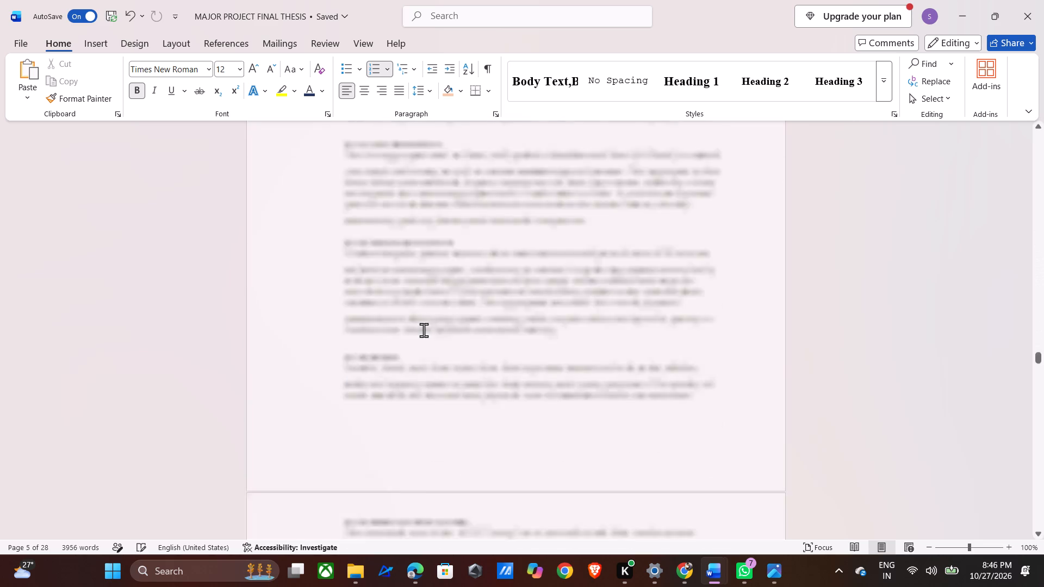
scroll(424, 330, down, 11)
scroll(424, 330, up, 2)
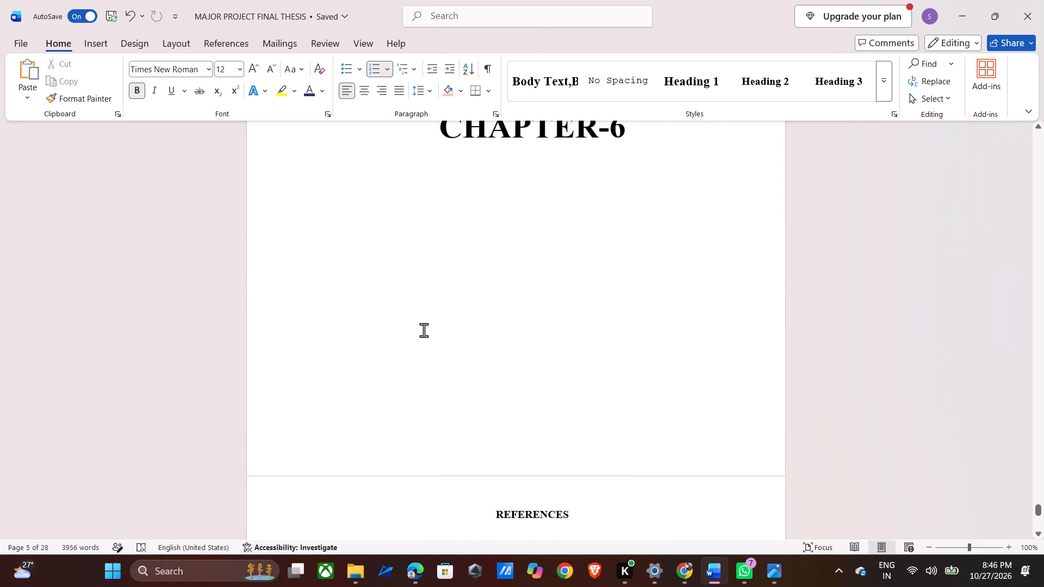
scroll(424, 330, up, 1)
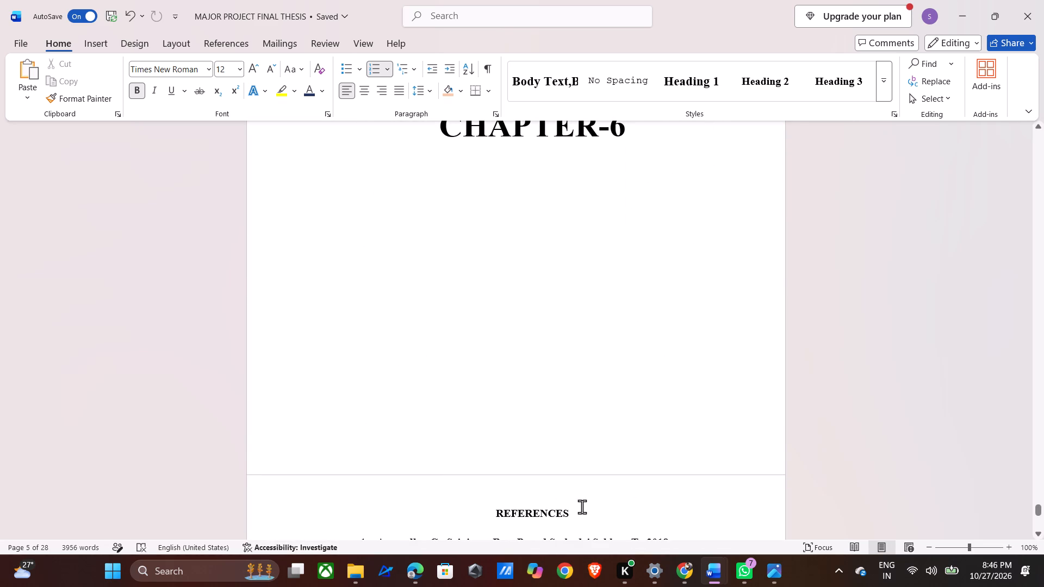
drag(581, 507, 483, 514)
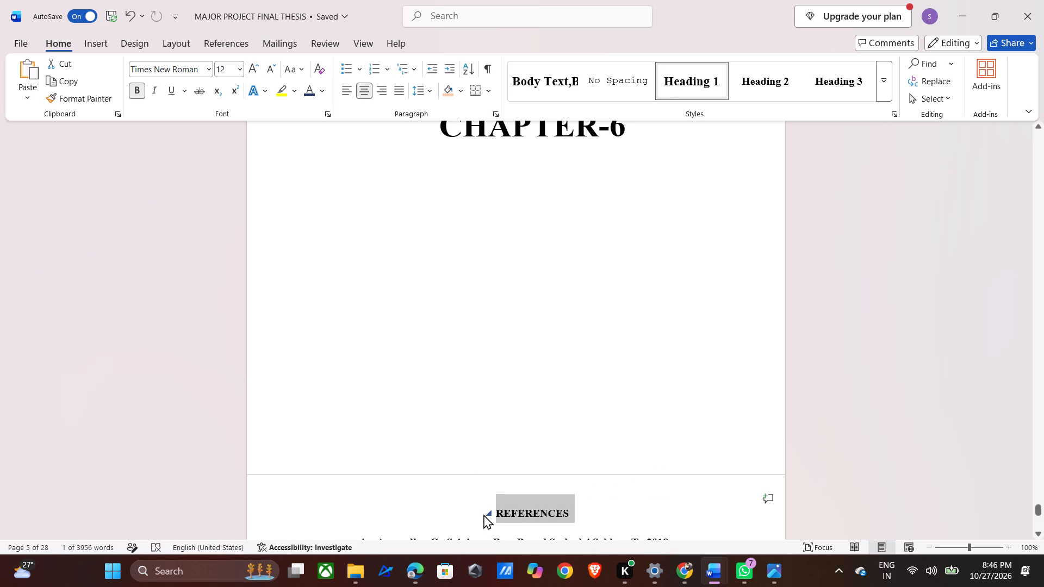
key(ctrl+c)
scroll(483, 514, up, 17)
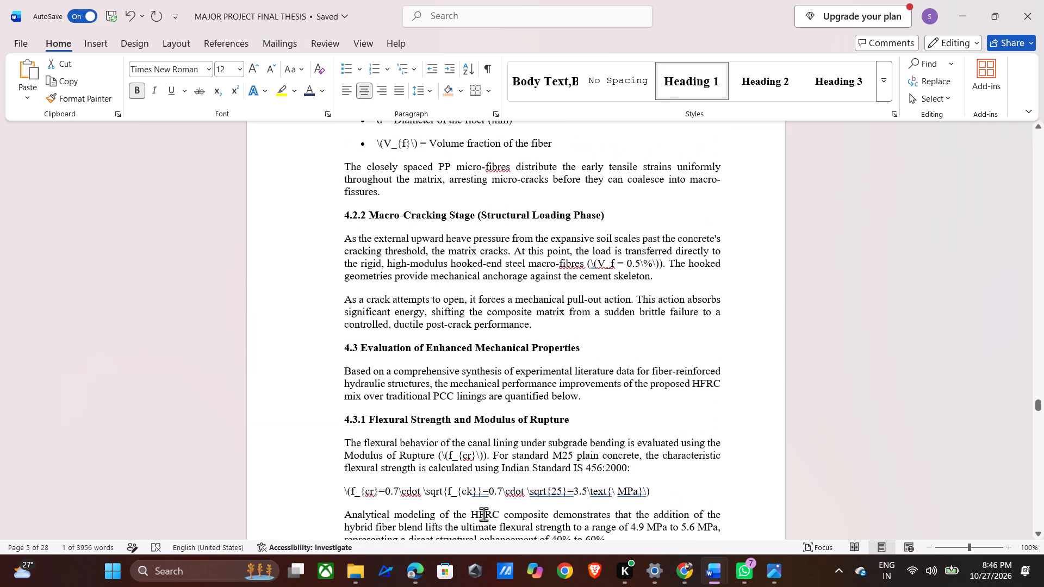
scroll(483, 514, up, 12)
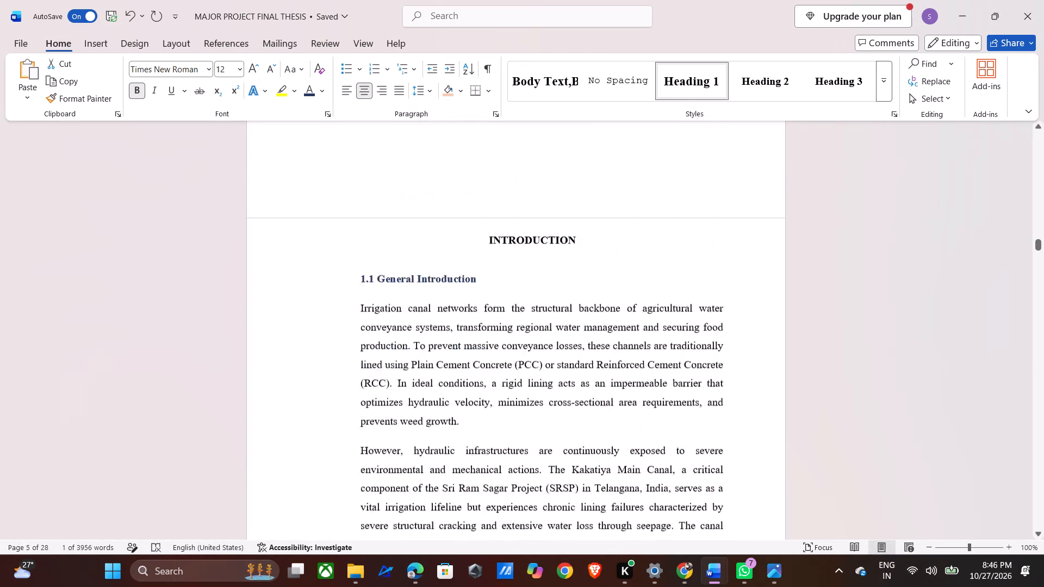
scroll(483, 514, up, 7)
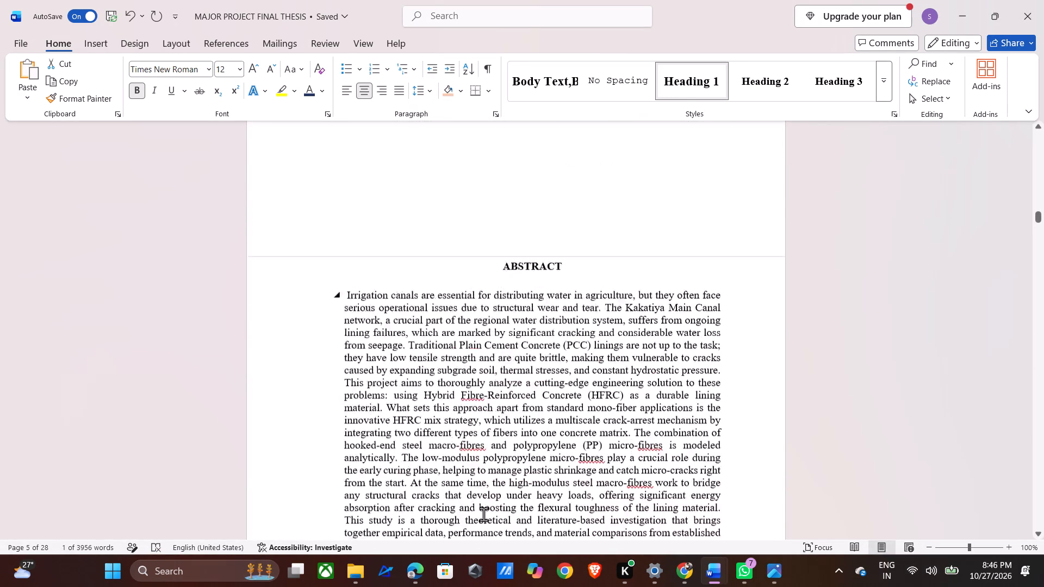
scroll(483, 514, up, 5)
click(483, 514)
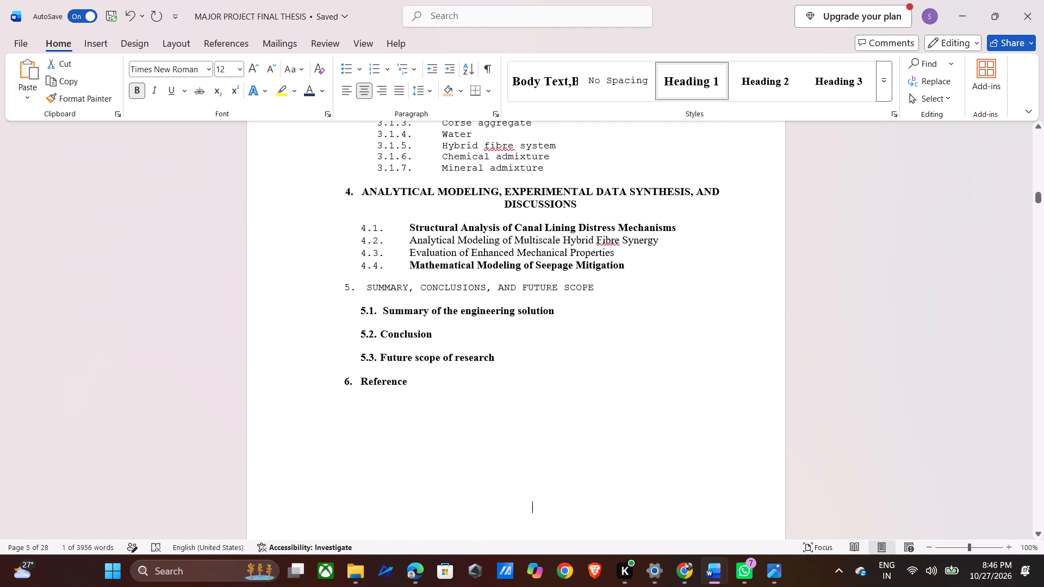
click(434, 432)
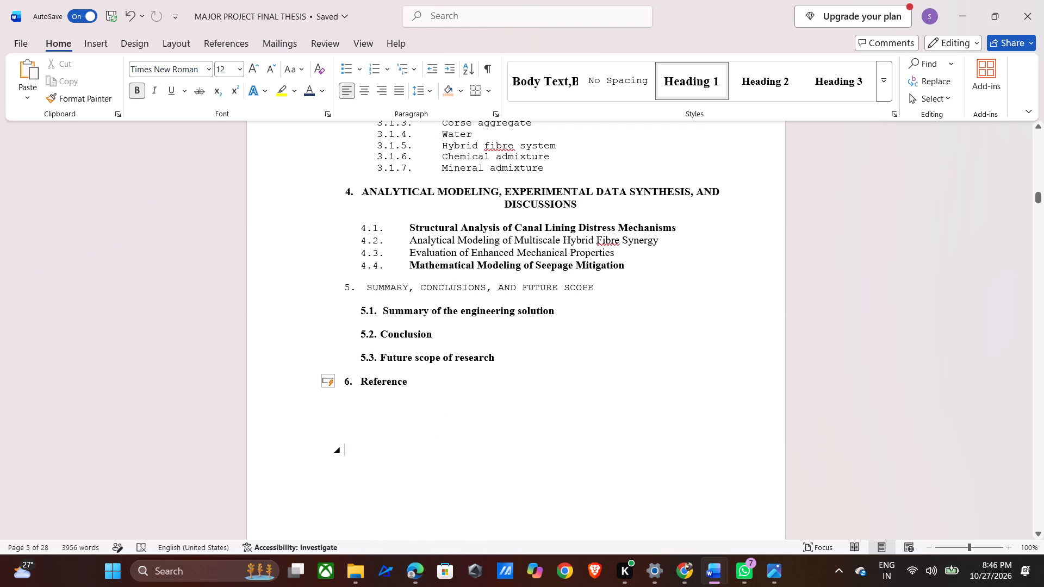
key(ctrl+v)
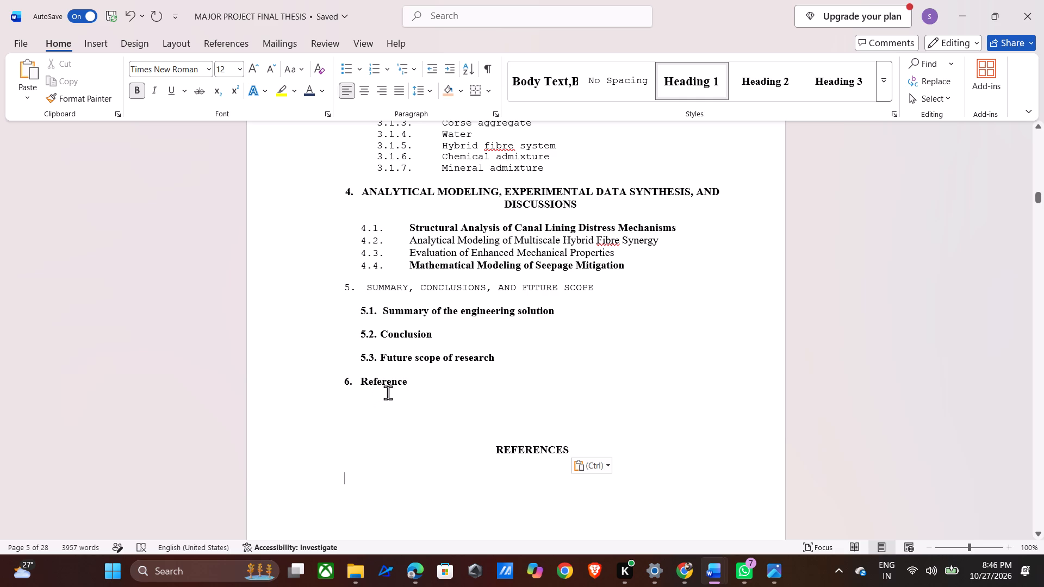
Change the text of table of contents entry 6. to the plural "References".
click(409, 381)
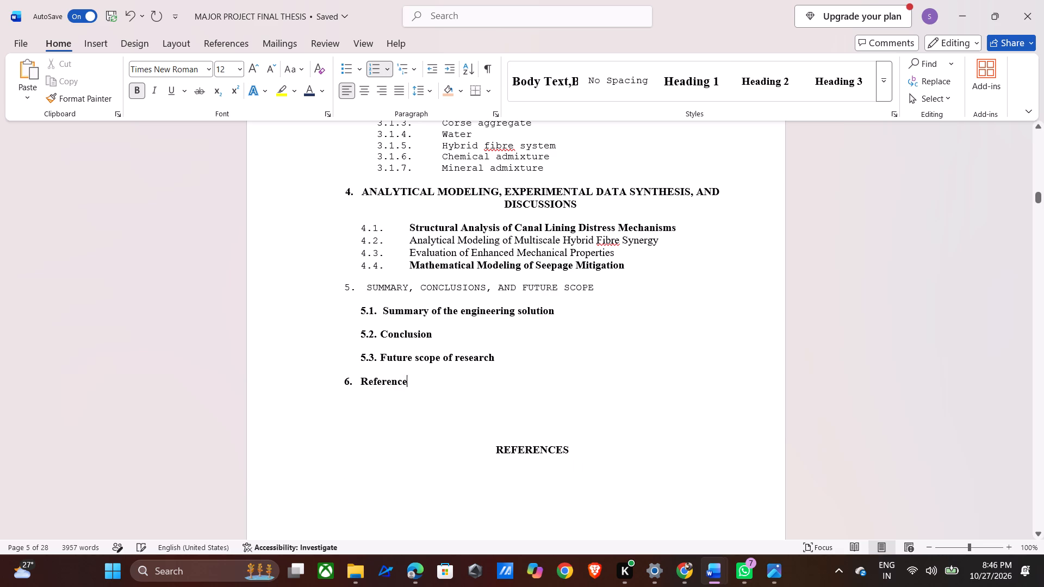
key(s)
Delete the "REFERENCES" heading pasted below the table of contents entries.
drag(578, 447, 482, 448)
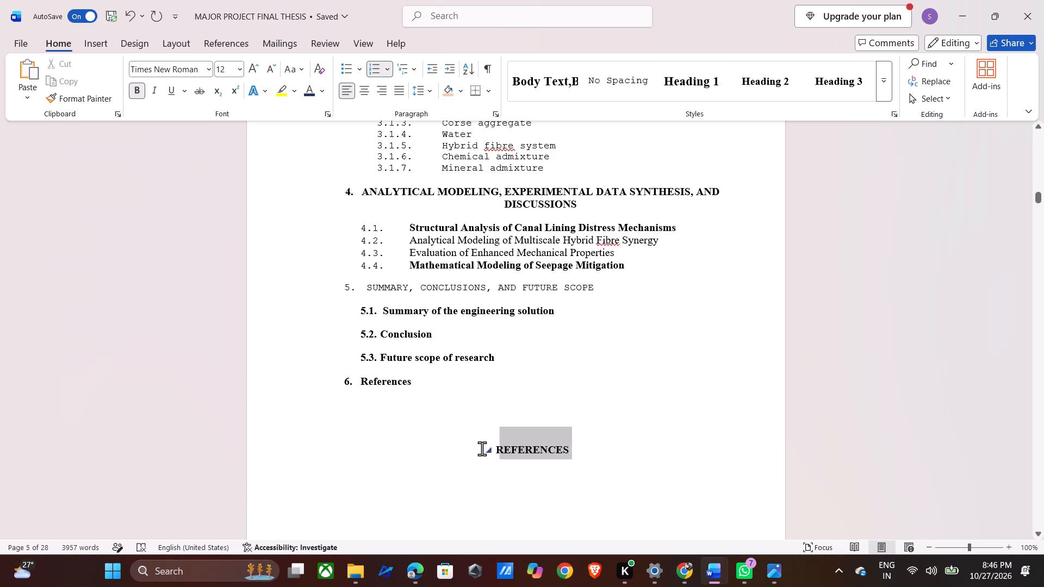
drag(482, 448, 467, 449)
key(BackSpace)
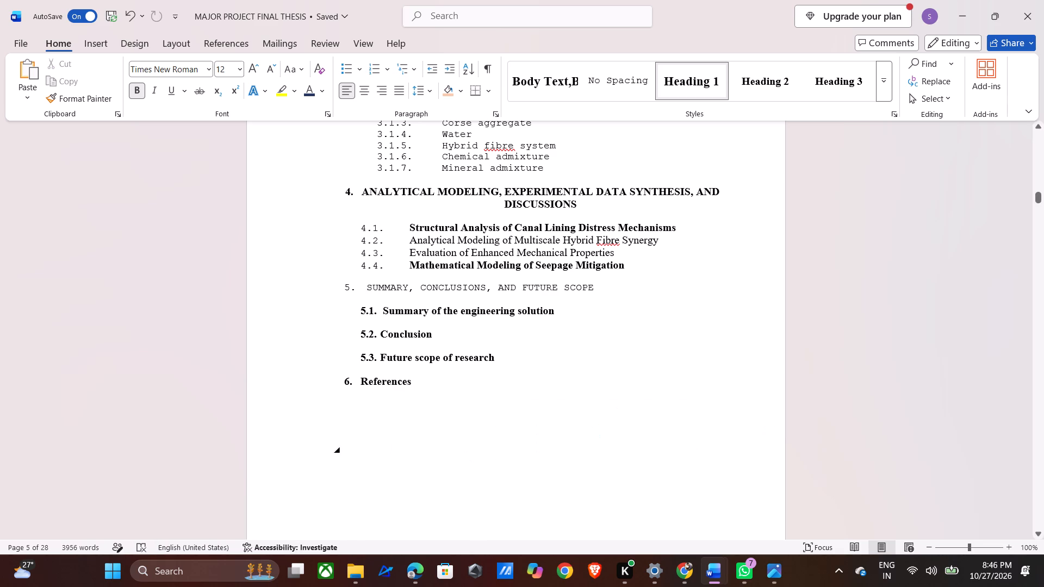
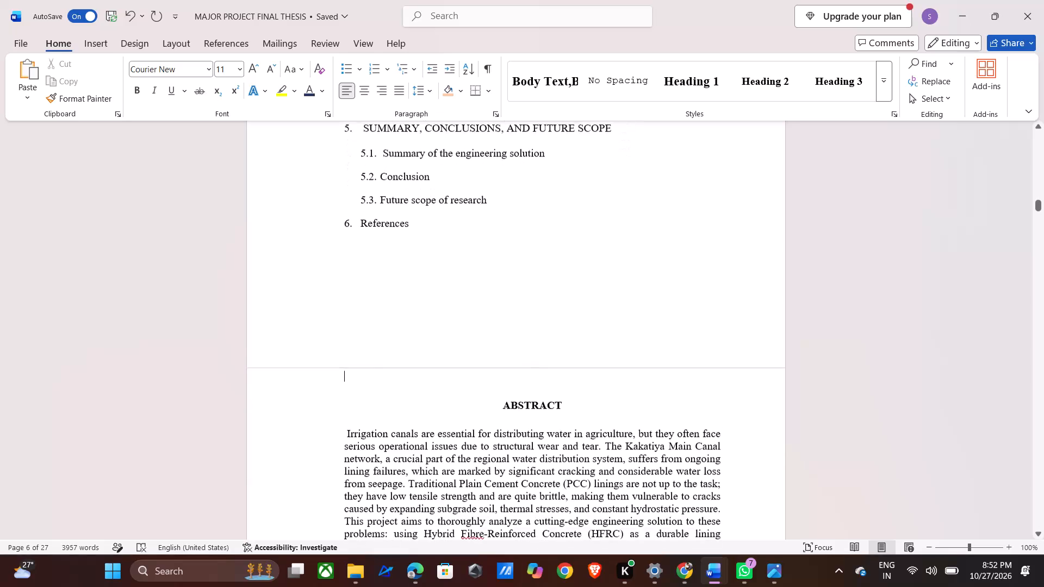
Look over the abstract page, the page preceding INTRODUCTION, and the beginning of the INTRODUCTION text.
scroll(529, 363, down, 2)
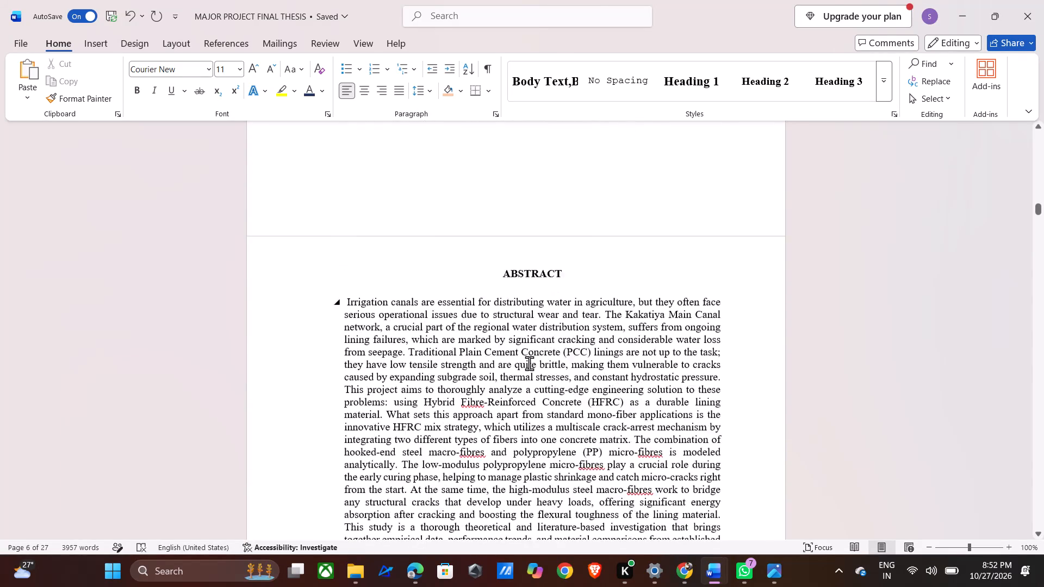
scroll(529, 363, down, 1)
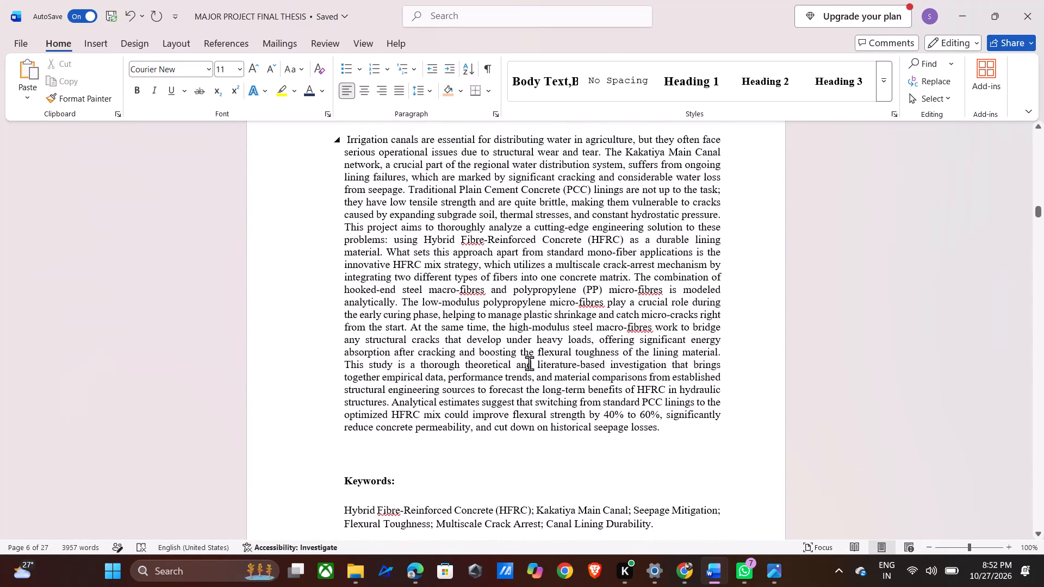
scroll(529, 363, down, 4)
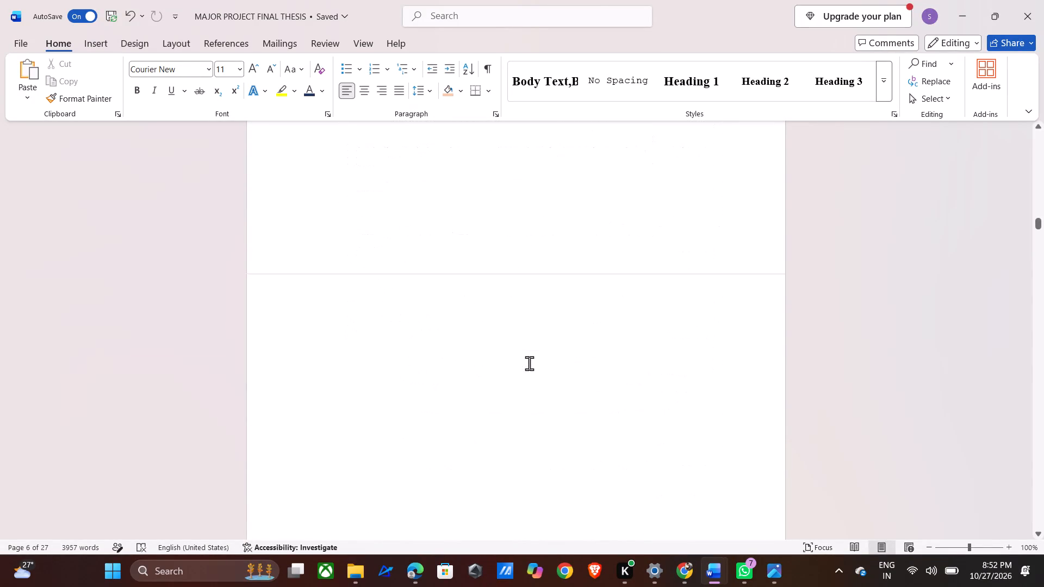
scroll(529, 363, down, 7)
click(505, 154)
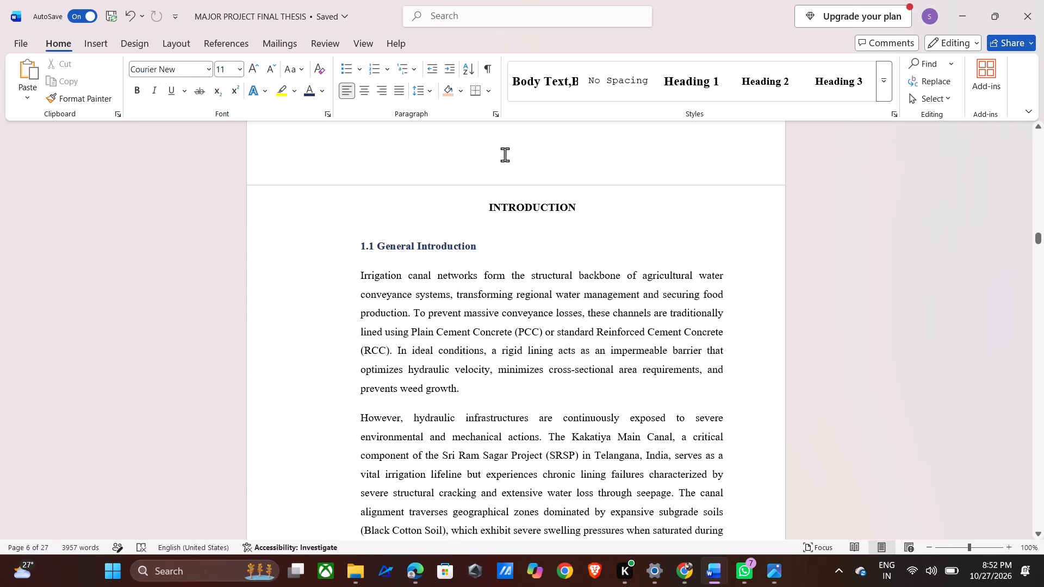
scroll(505, 154, up, 1)
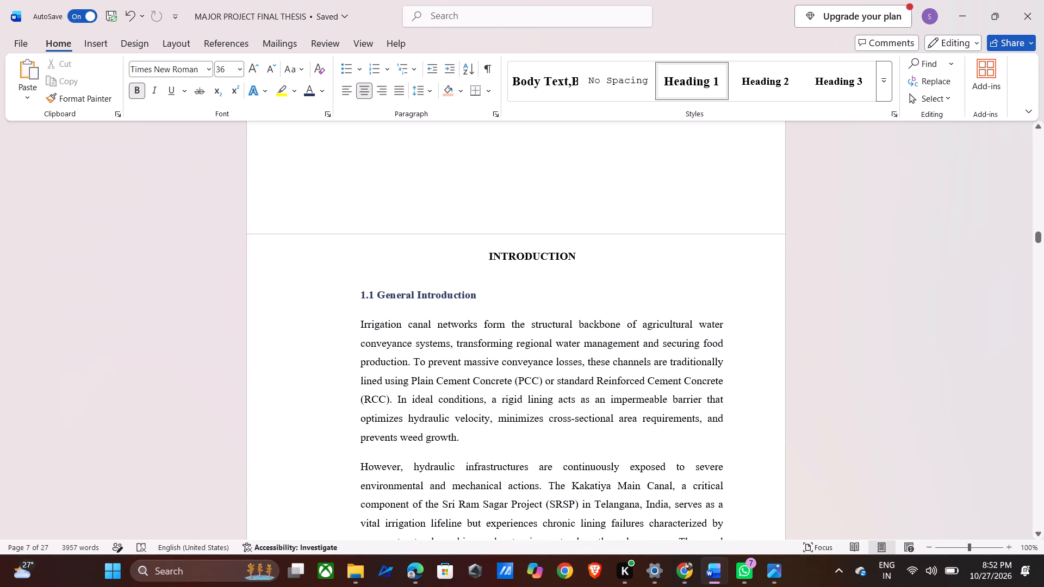
click(595, 139)
scroll(583, 199, down, 2)
scroll(556, 271, down, 5)
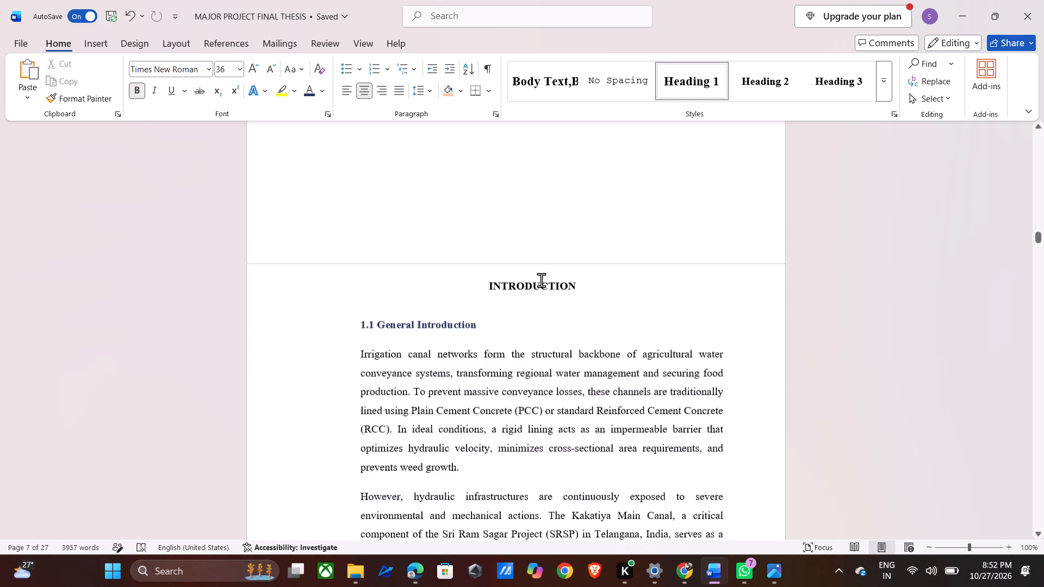
scroll(541, 280, down, 6)
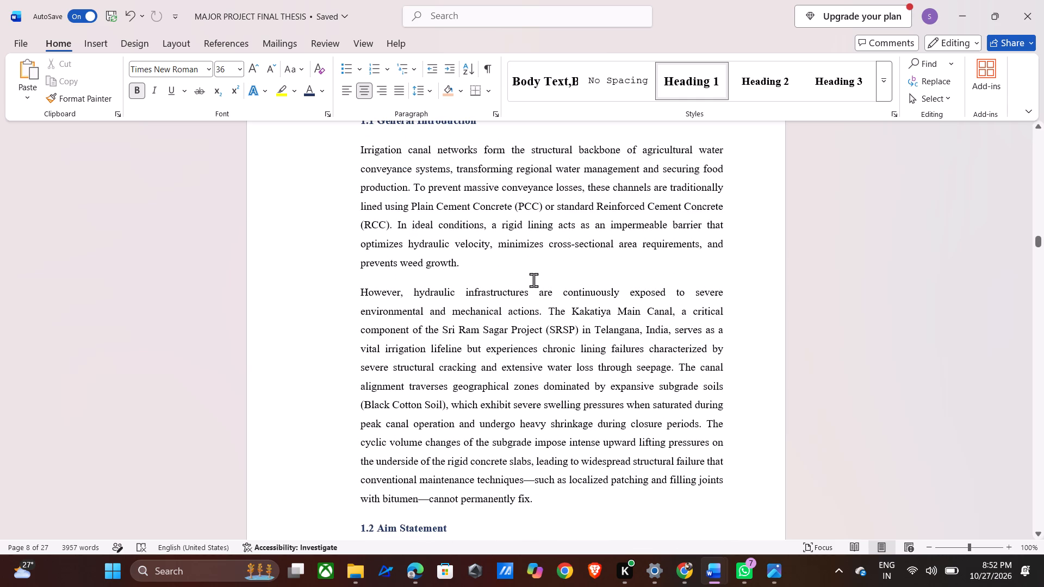
scroll(528, 279, down, 1)
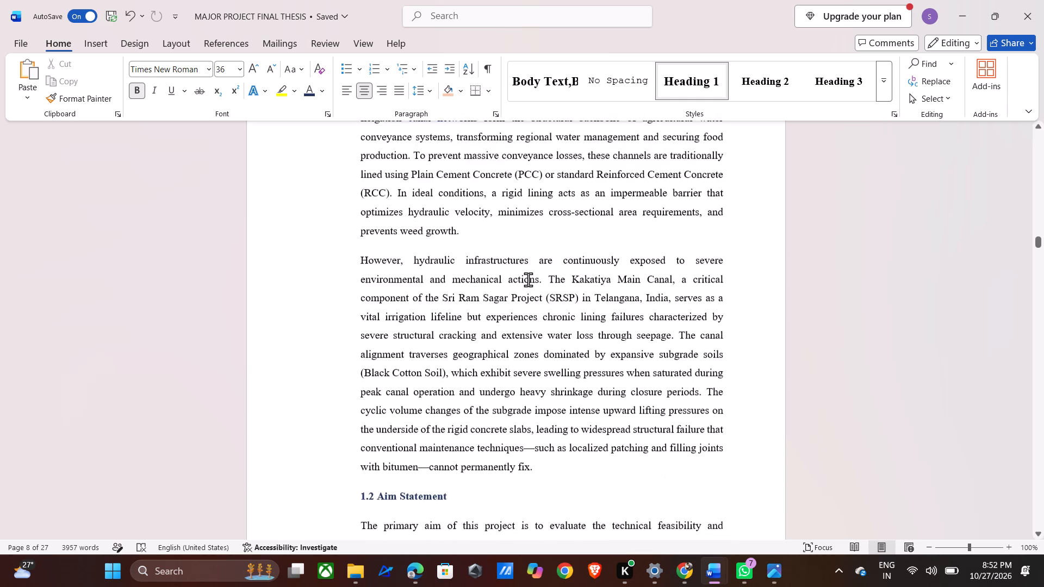
scroll(528, 279, up, 8)
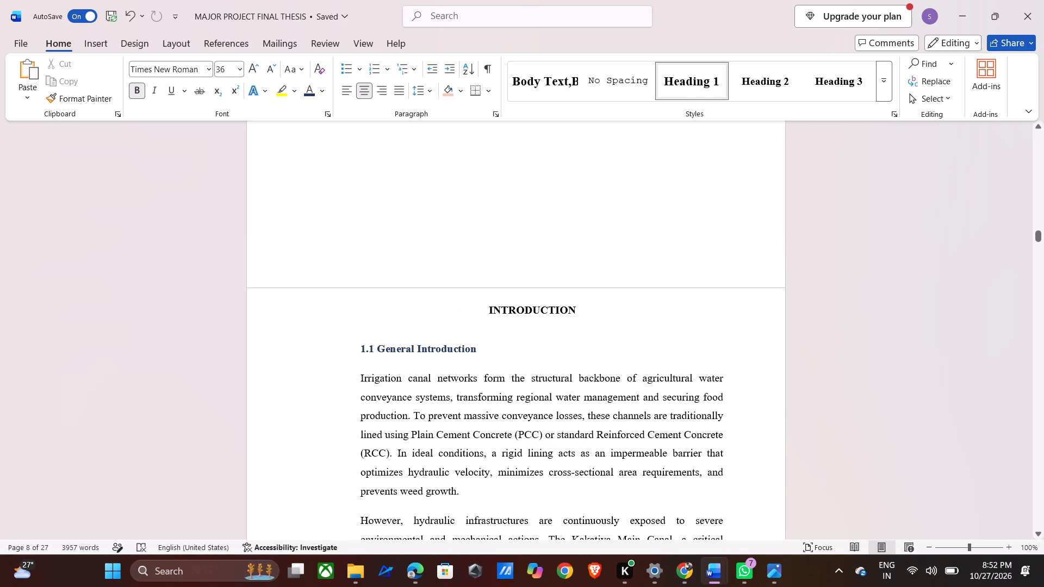
Add an empty paragraph in the blank lower part of the page preceding INTRODUCTION.
click(510, 214)
scroll(503, 276, down, 4)
click(508, 253)
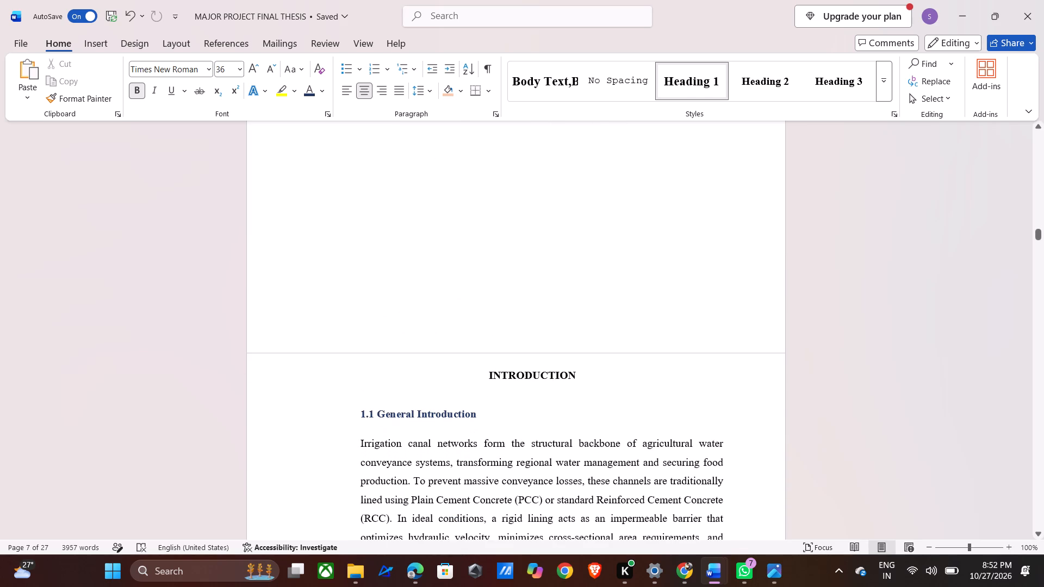
double_click(504, 247)
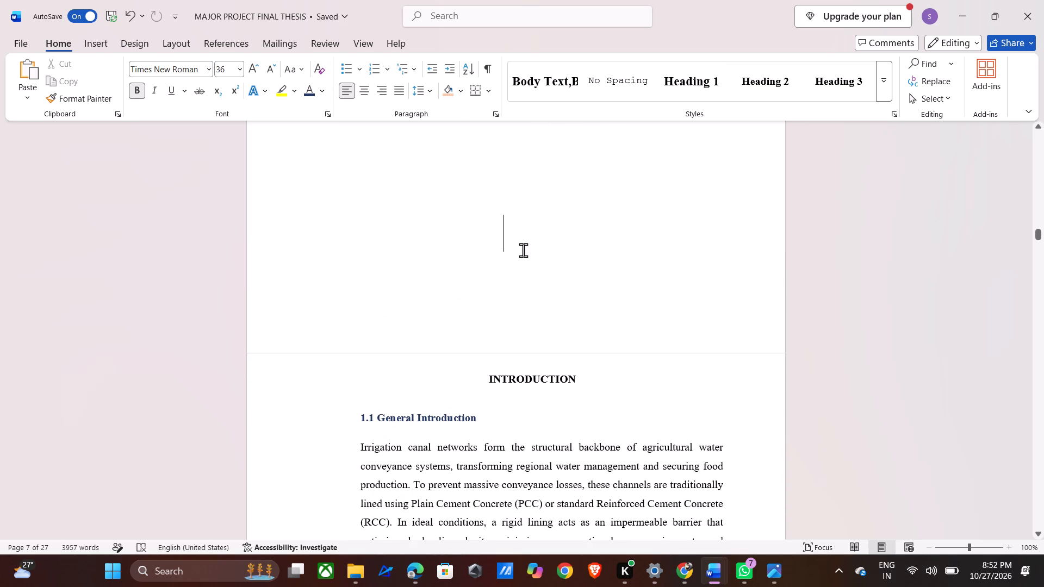
key(Return)
key(Return)
key(BackSpace)
Set the font size to 12 and add several empty lines at the end of the page preceding INTRODUCTION.
click(232, 70)
text(12)
key(Return)
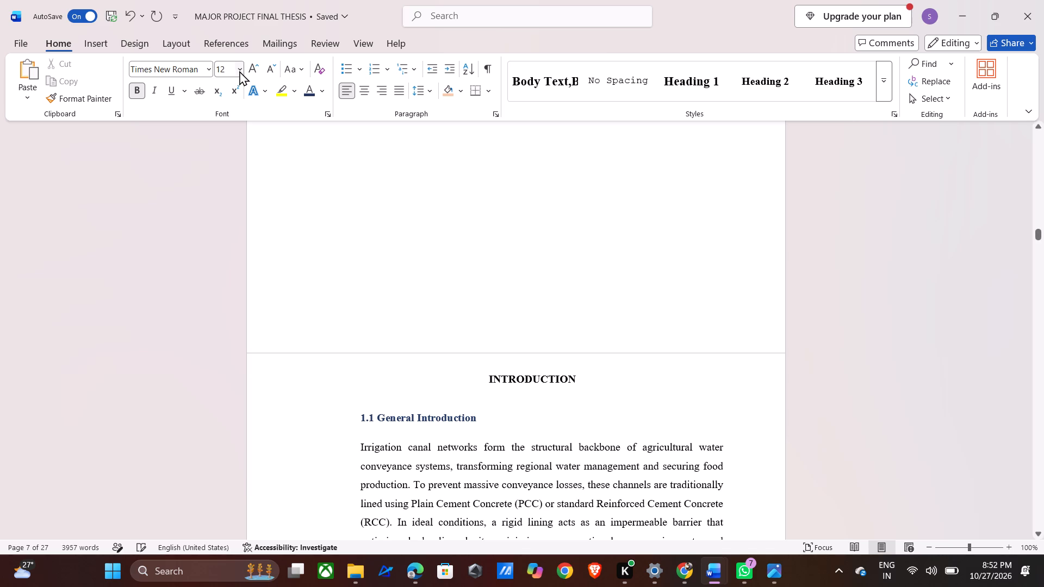
key(Return)
key(Return)
key(Return)
key(Return)
key(Return)
Check the page break before INTRODUCTION and delete the last of the added empty lines.
scroll(238, 92, down, 4)
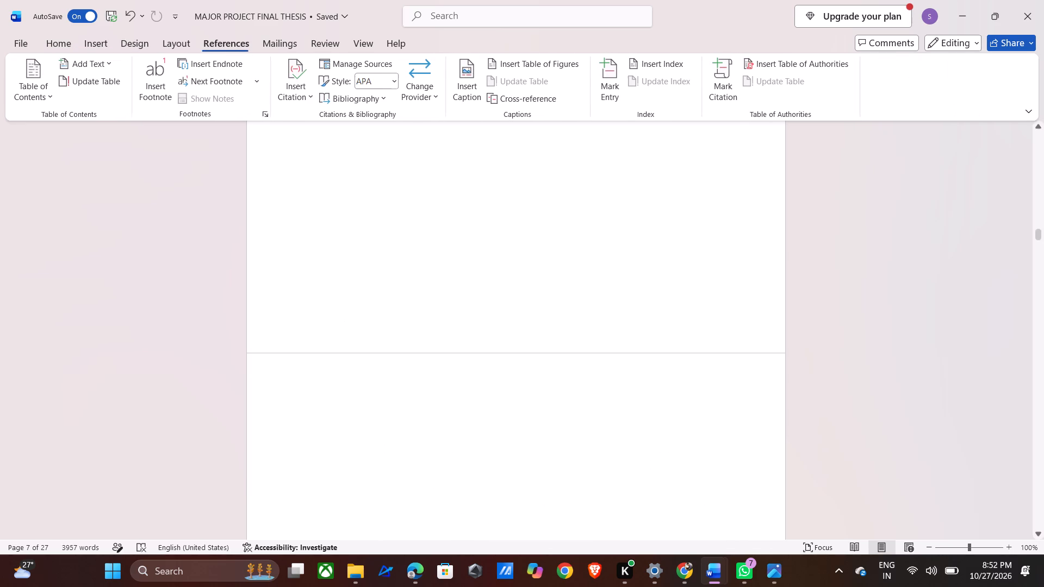
scroll(325, 102, up, 5)
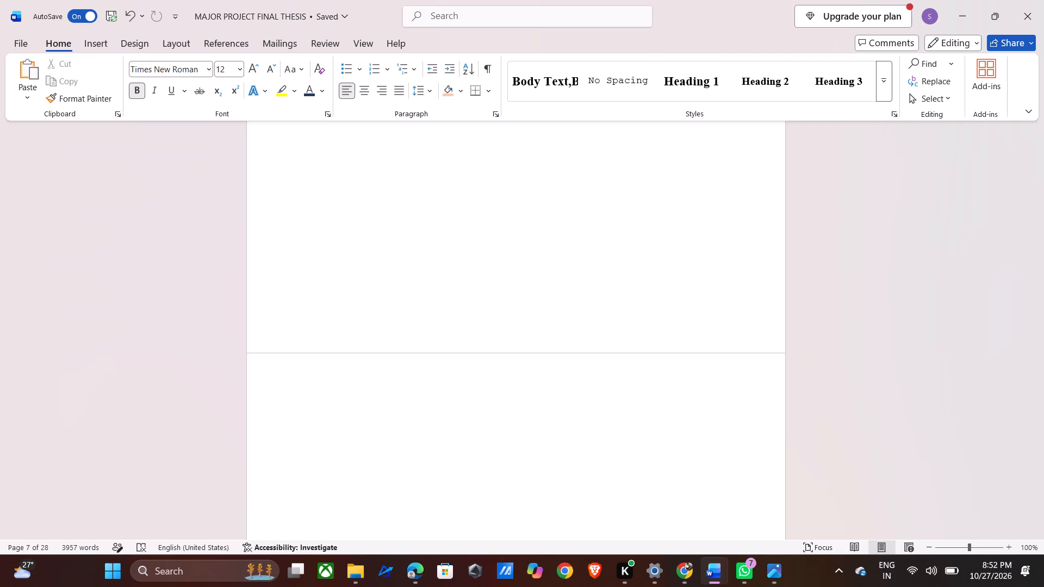
scroll(383, 244, down, 20)
scroll(383, 244, down, 3)
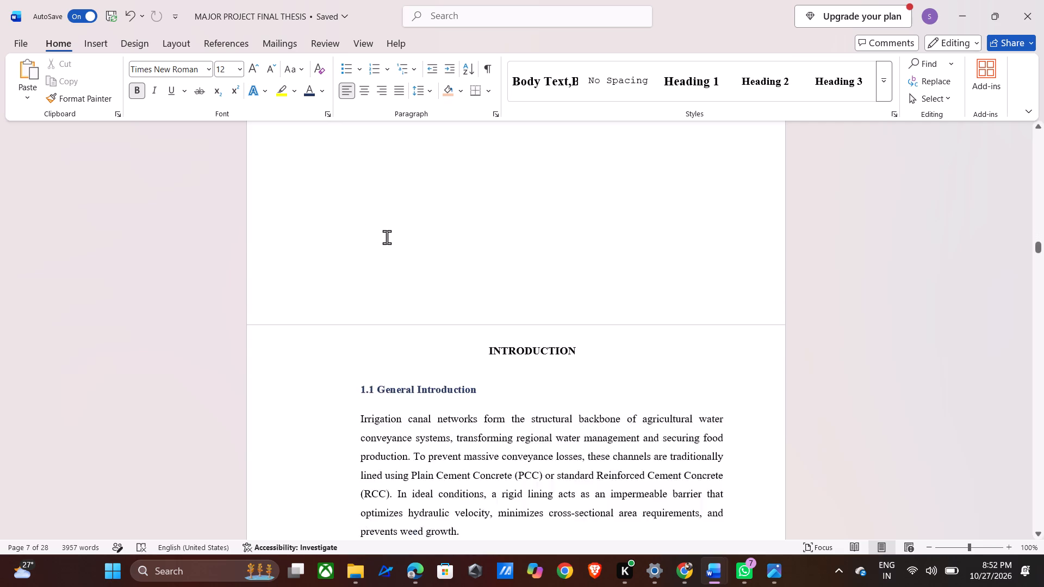
scroll(387, 237, up, 20)
scroll(387, 237, up, 2)
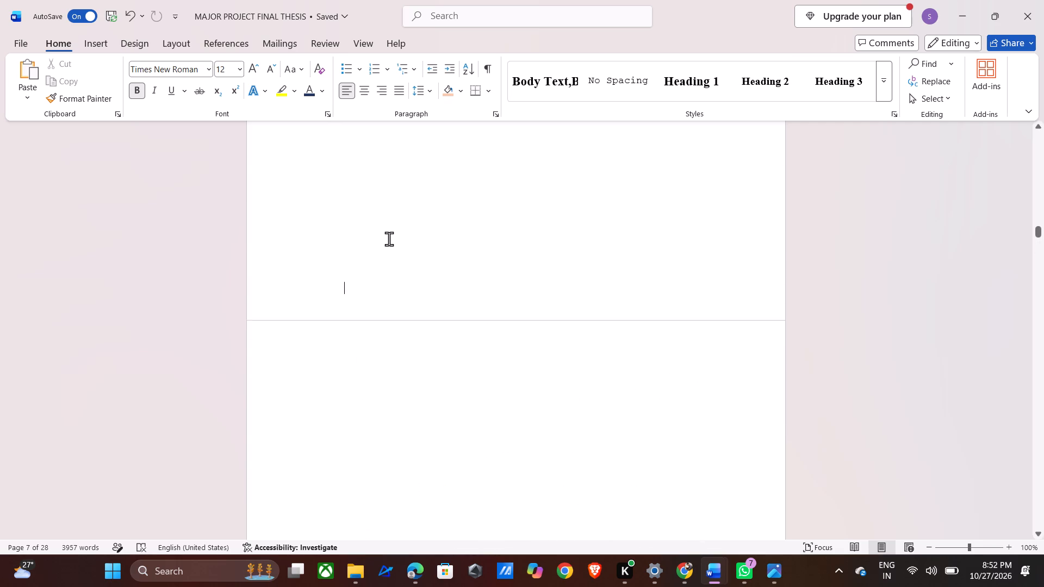
key(BackSpace)
Look through the introduction sections, from 1.1 General Introduction to the start of LITERATURE REVIEW.
scroll(523, 330, down, 4)
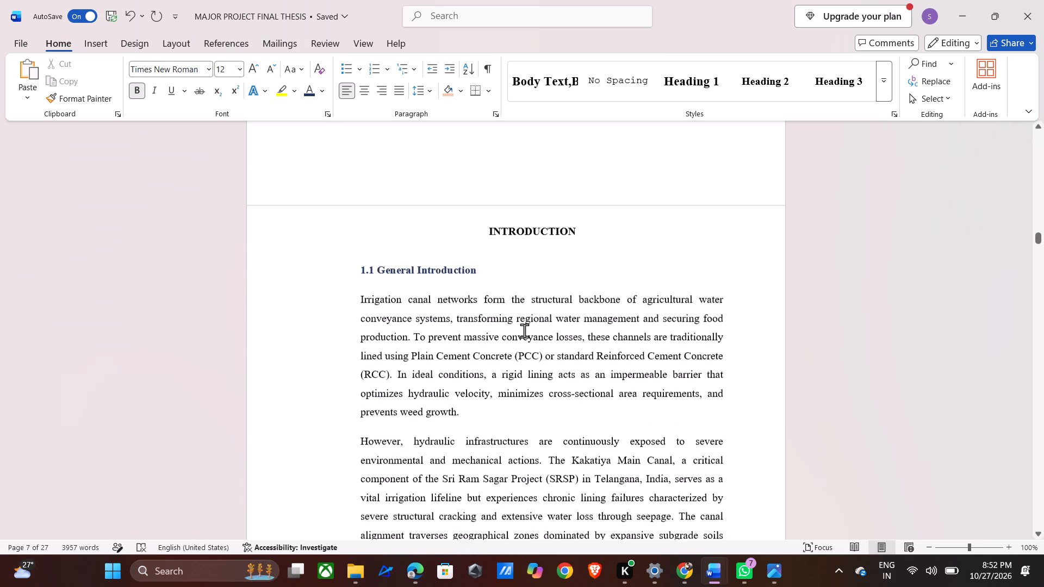
scroll(524, 330, down, 13)
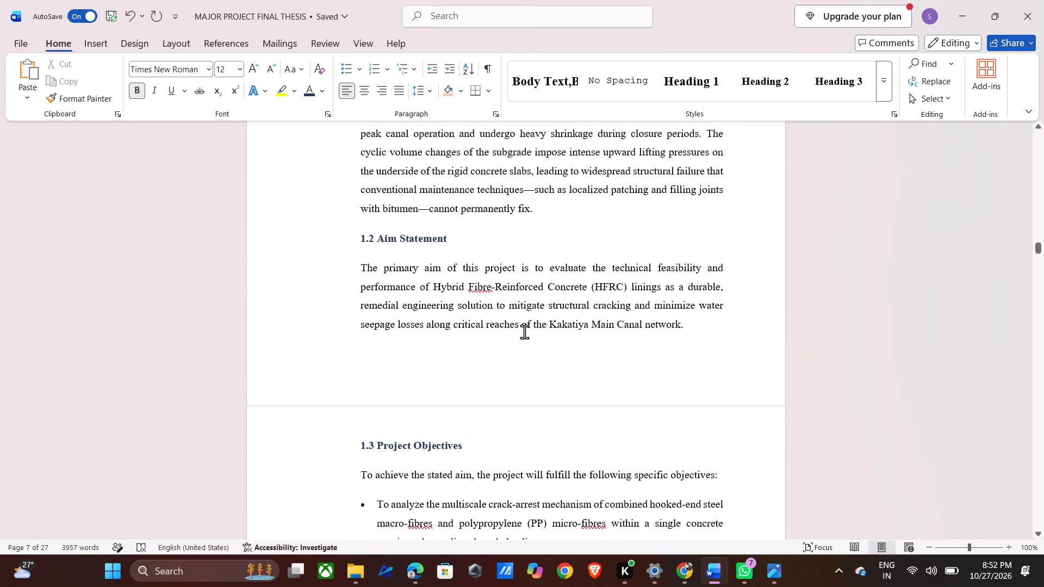
scroll(524, 332, down, 18)
scroll(524, 332, down, 4)
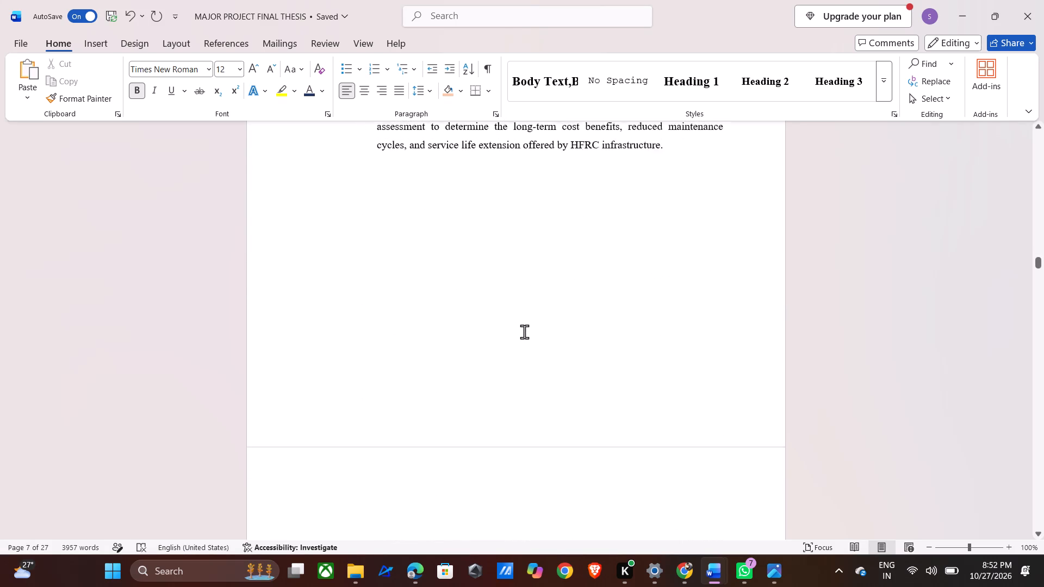
scroll(524, 332, down, 13)
scroll(524, 332, down, 9)
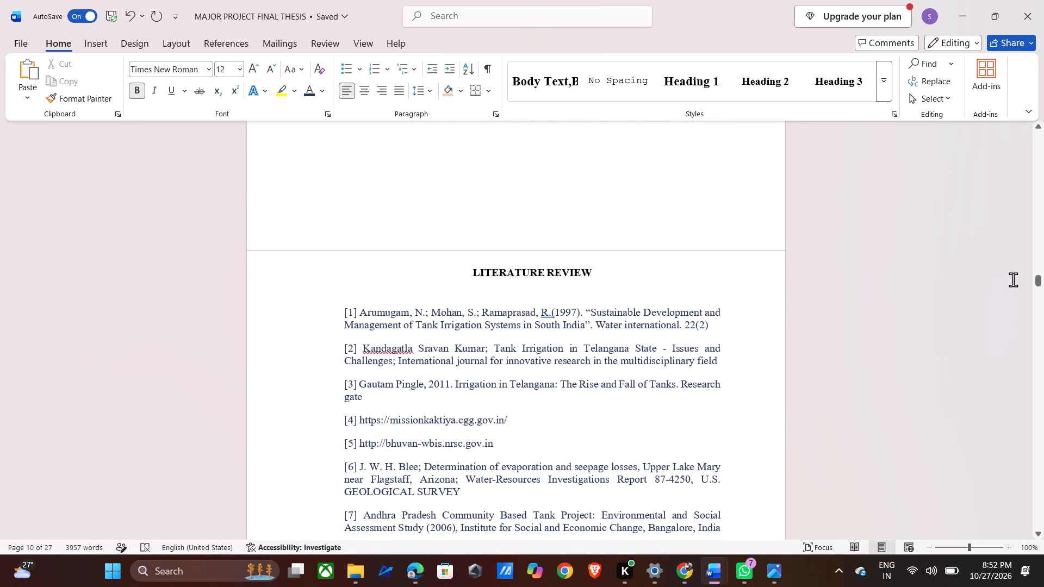
Examine where the remaining chapters fall in the document, from LITERATURE REVIEW through to the REFERENCES page.
drag(1035, 278, 1037, 321)
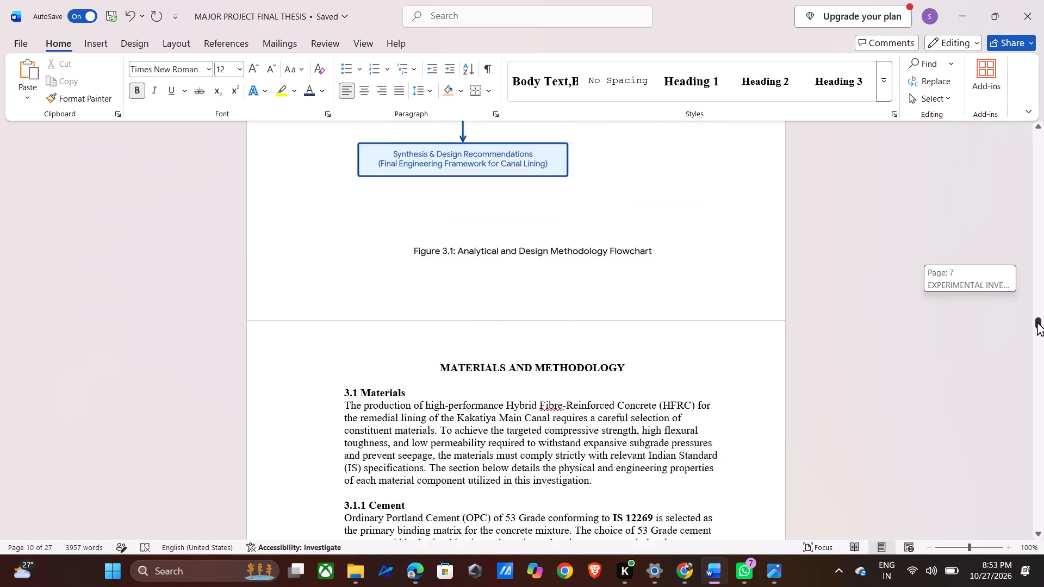
drag(1037, 321, 1037, 322)
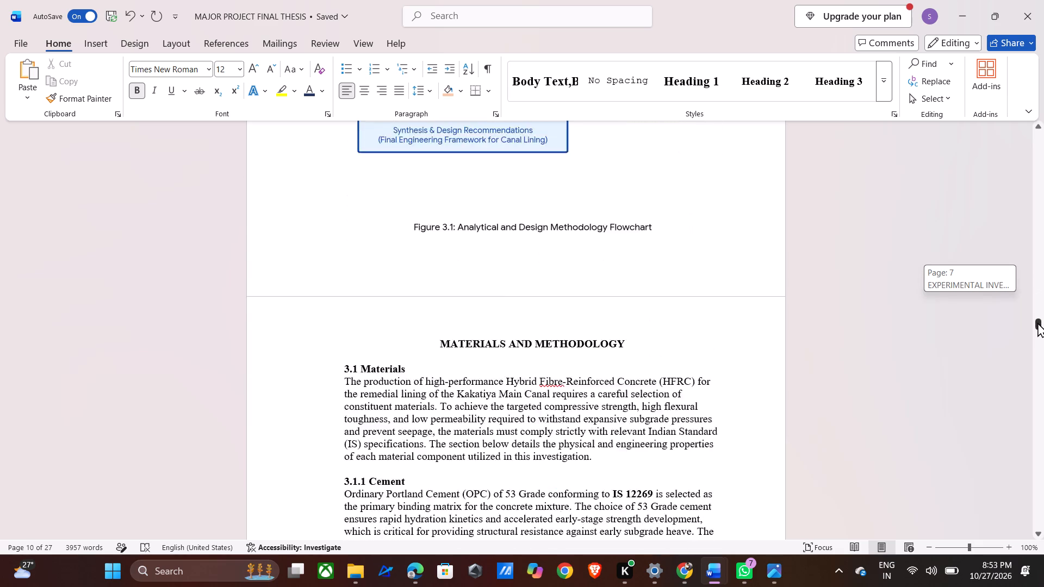
drag(1037, 322, 1042, 369)
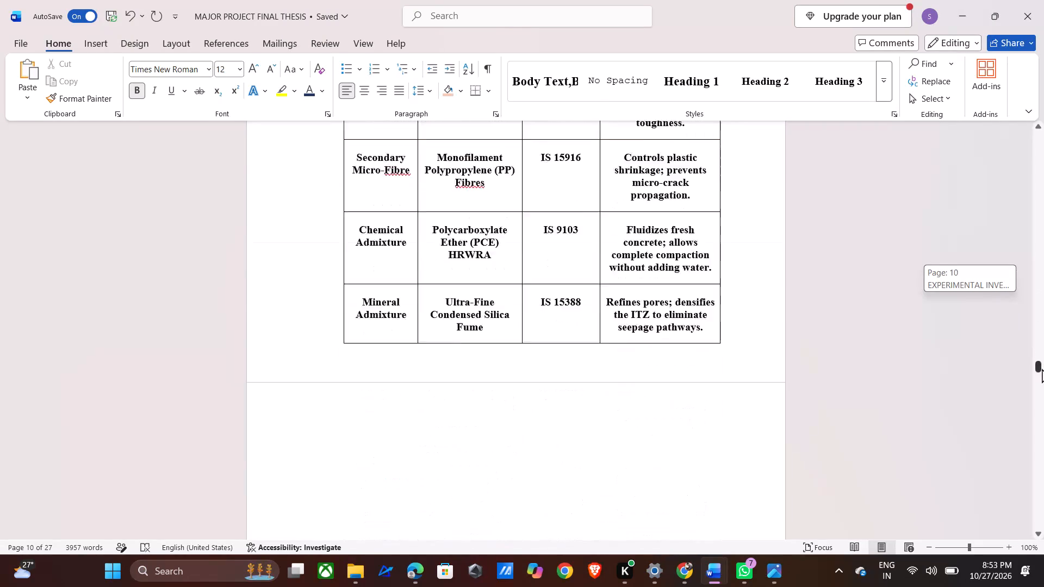
drag(1042, 369, 1043, 440)
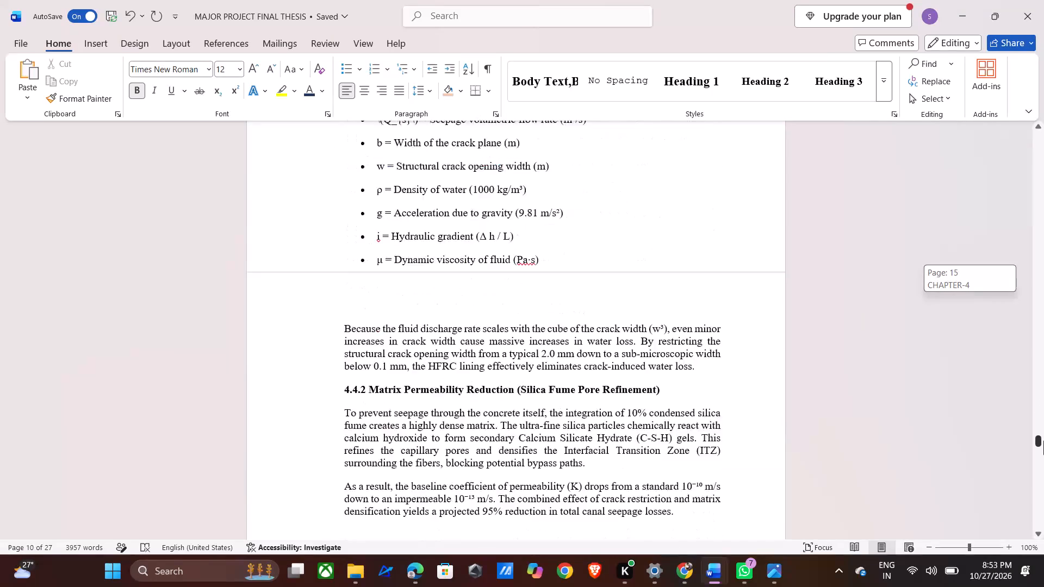
drag(1043, 440, 1041, 482)
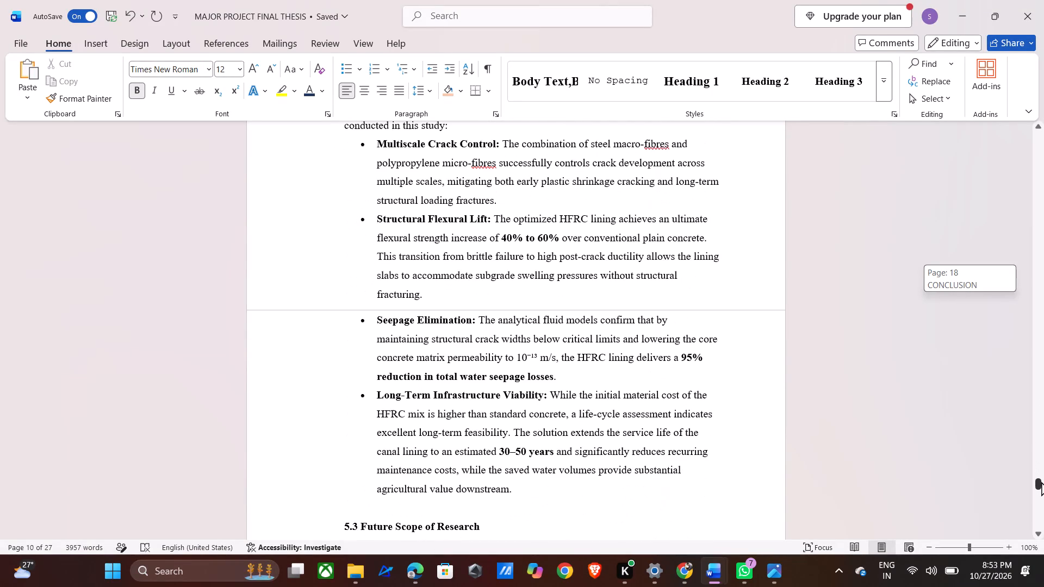
drag(1041, 482, 1042, 482)
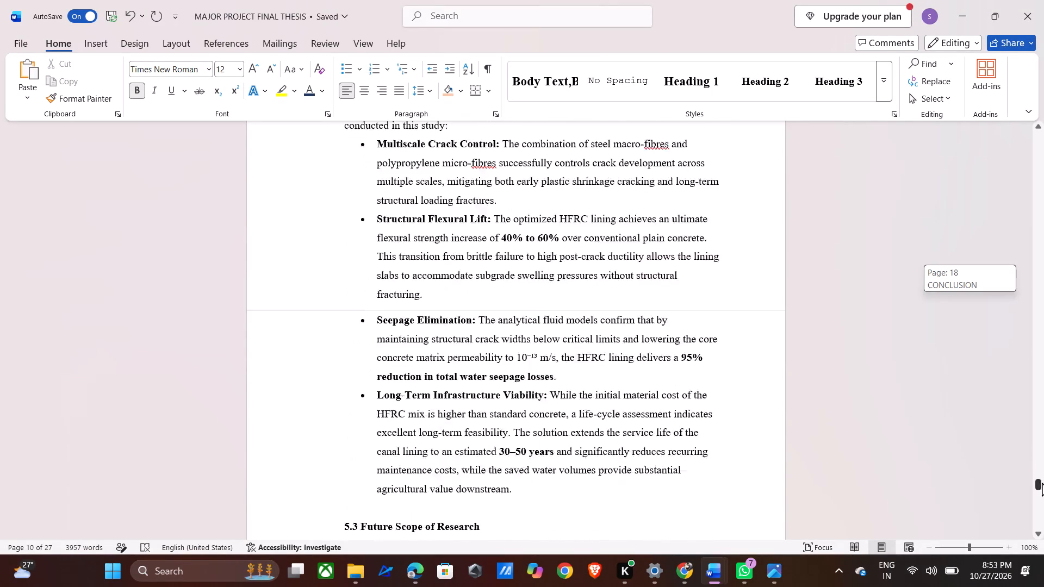
drag(1042, 482, 1037, 518)
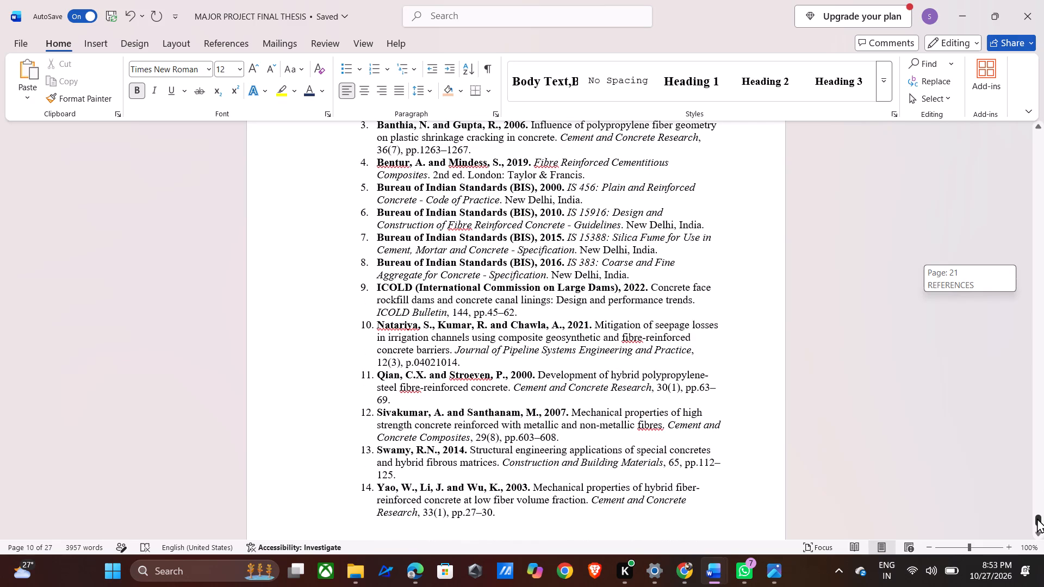
drag(1037, 518, 1036, 514)
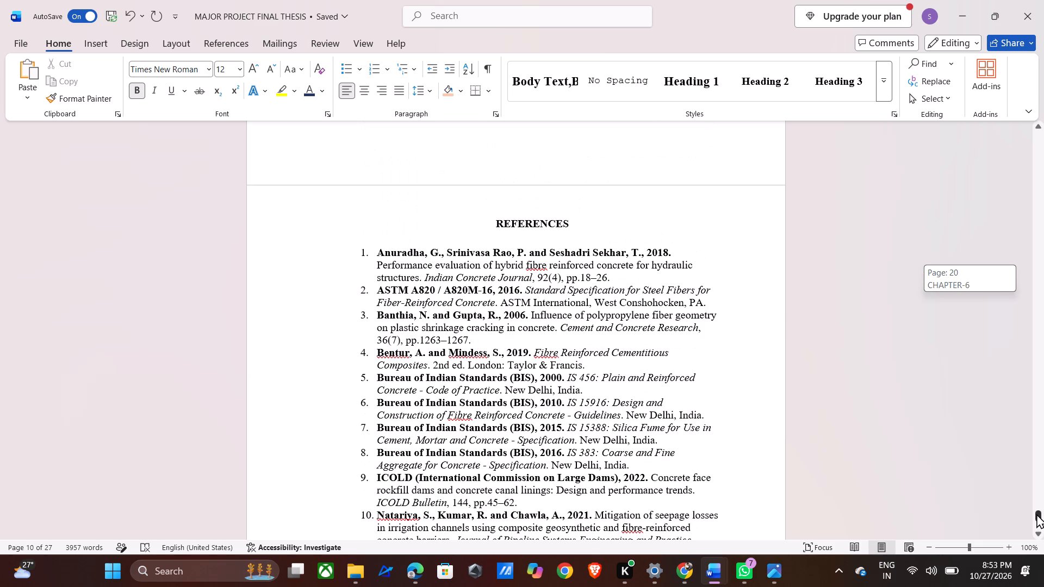
drag(1036, 514, 1036, 516)
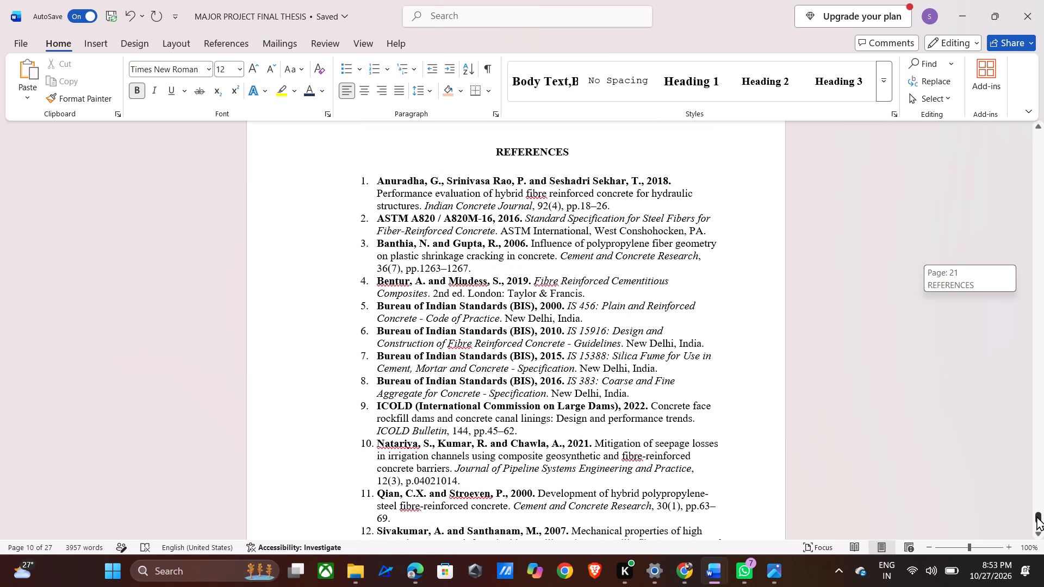
drag(1036, 516, 1031, 460)
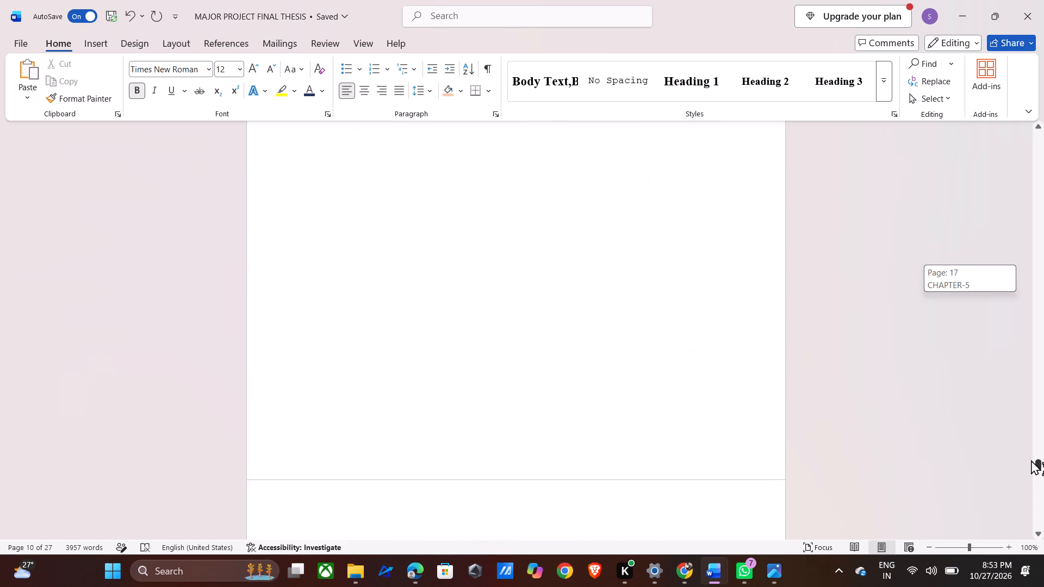
drag(1031, 460, 1033, 514)
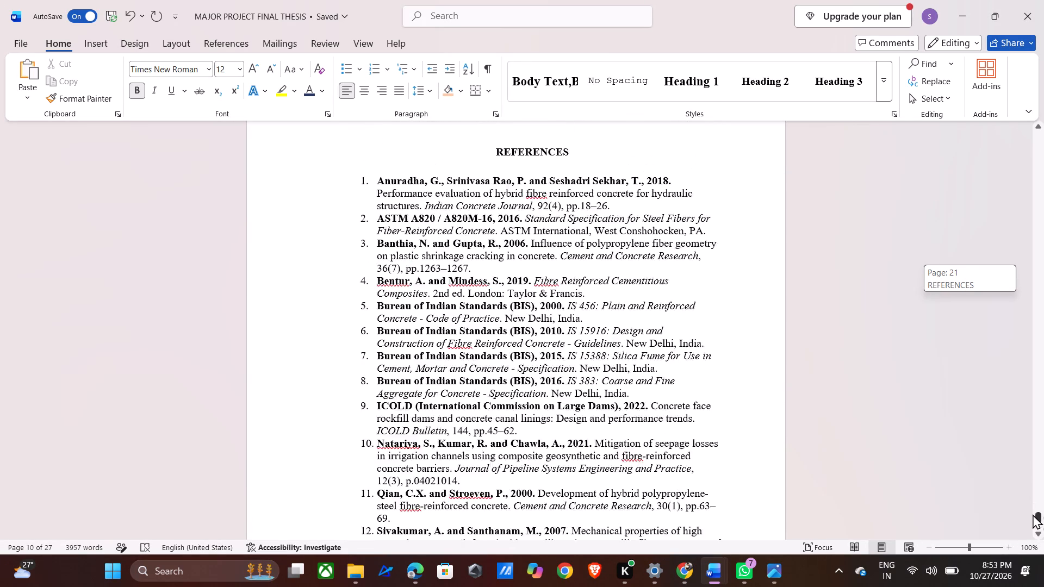
drag(1033, 514, 1033, 513)
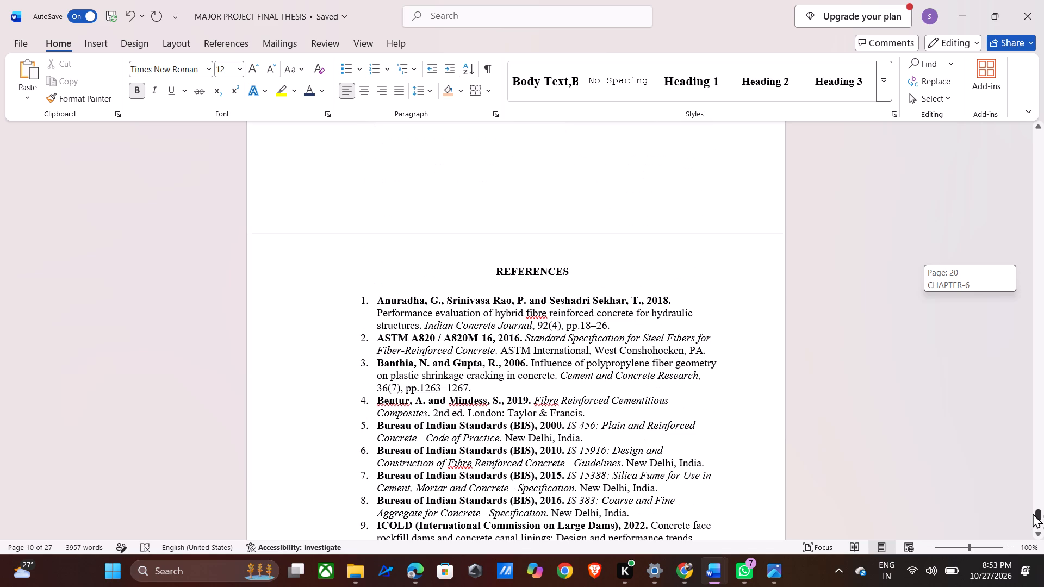
Add an empty line above the LITERATURE REVIEW heading and centre the heading.
drag(1033, 513, 1033, 516)
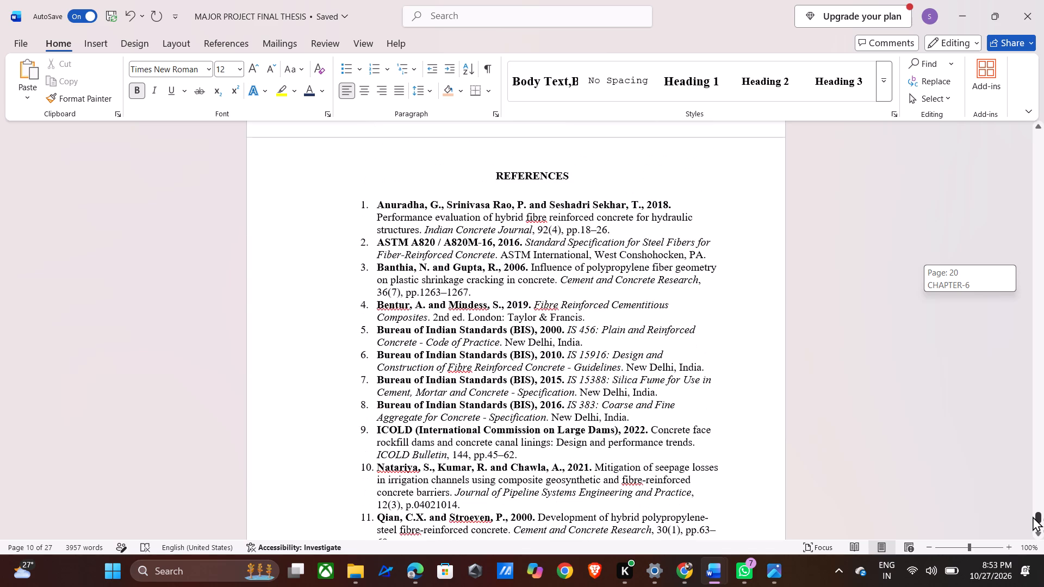
drag(1033, 516, 1036, 415)
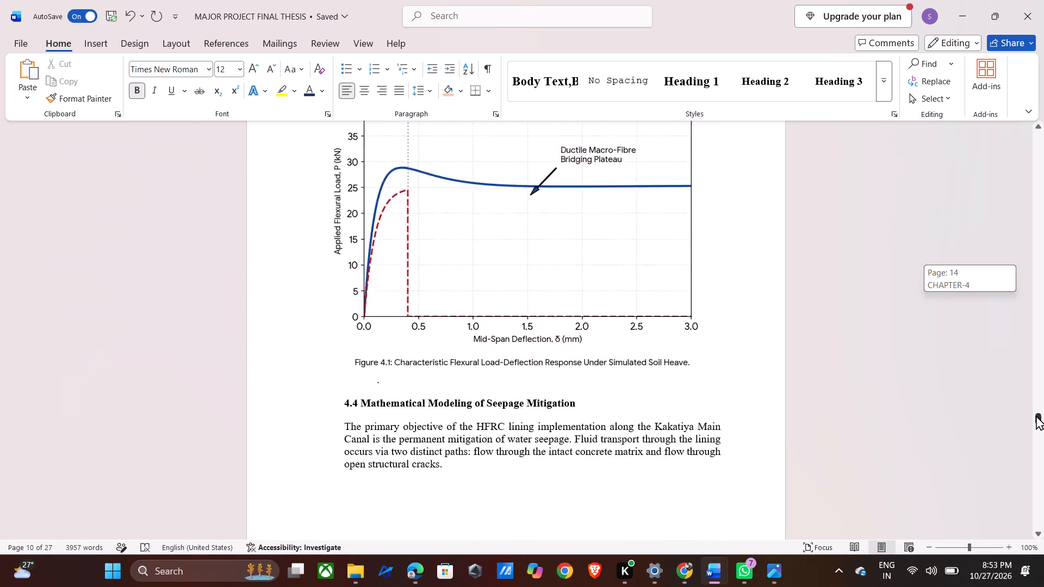
drag(1036, 415, 1036, 338)
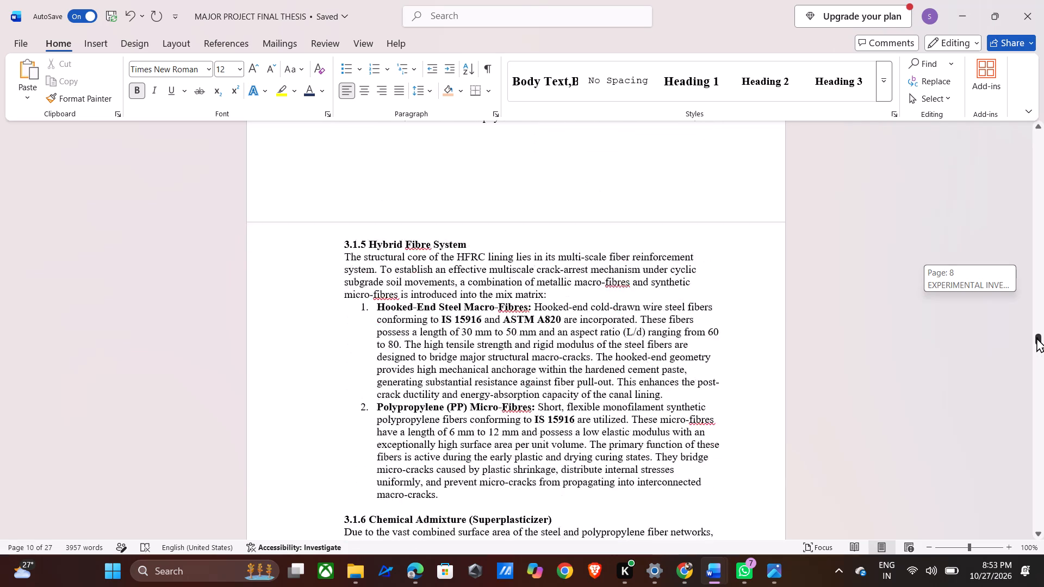
drag(1036, 338, 1043, 301)
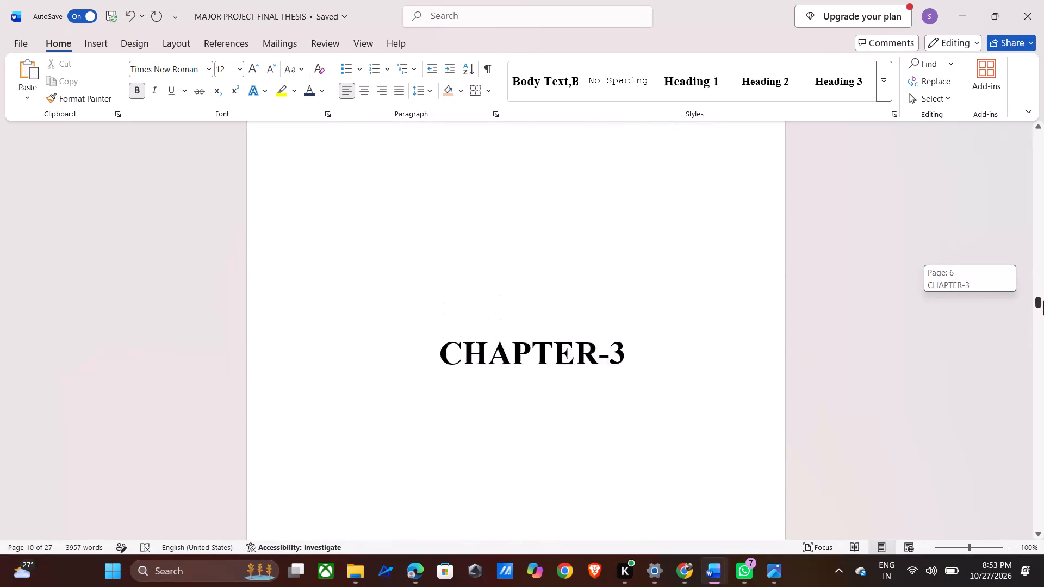
drag(1043, 301, 1043, 280)
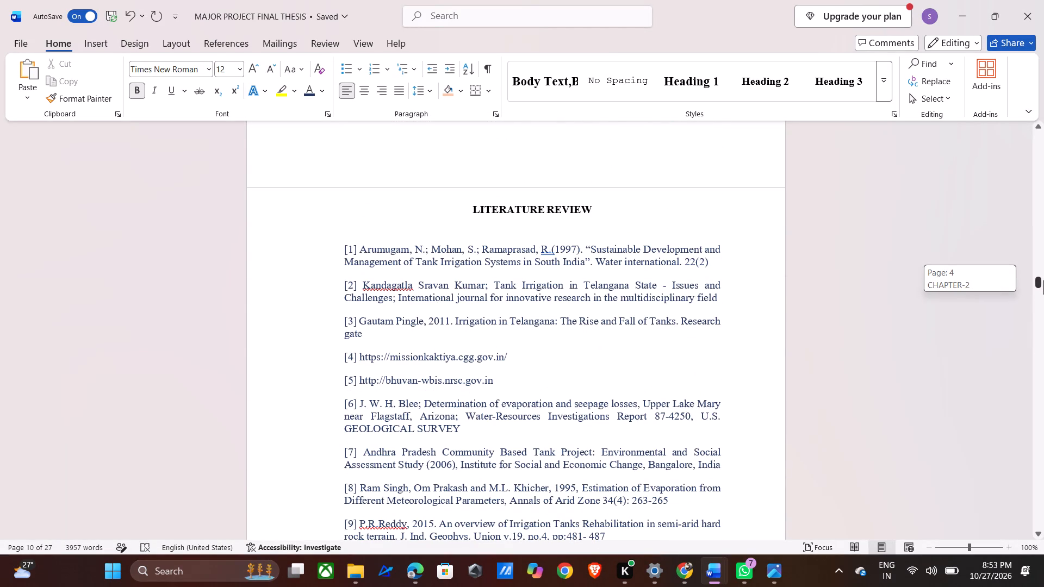
drag(1043, 280, 1043, 279)
scroll(720, 245, up, 1)
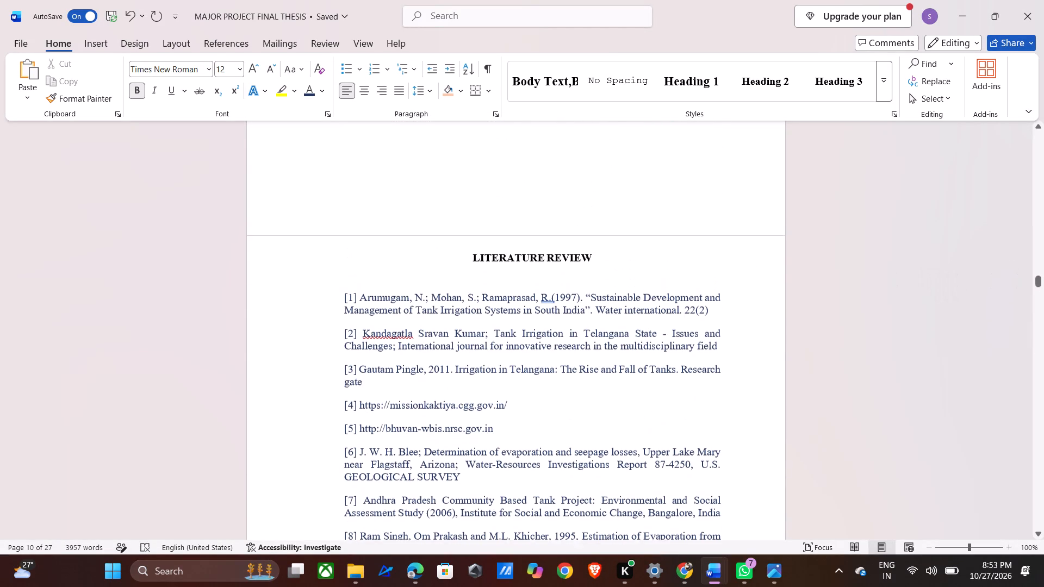
scroll(720, 245, up, 1)
scroll(675, 253, up, 3)
click(560, 237)
double_click(519, 274)
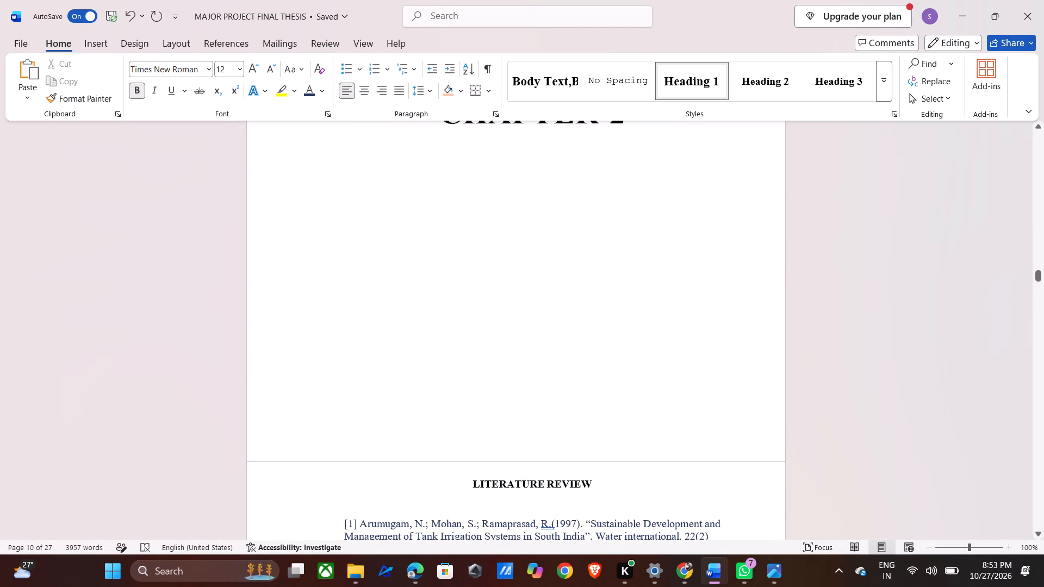
click(471, 477)
key(Return)
scroll(490, 463, down, 4)
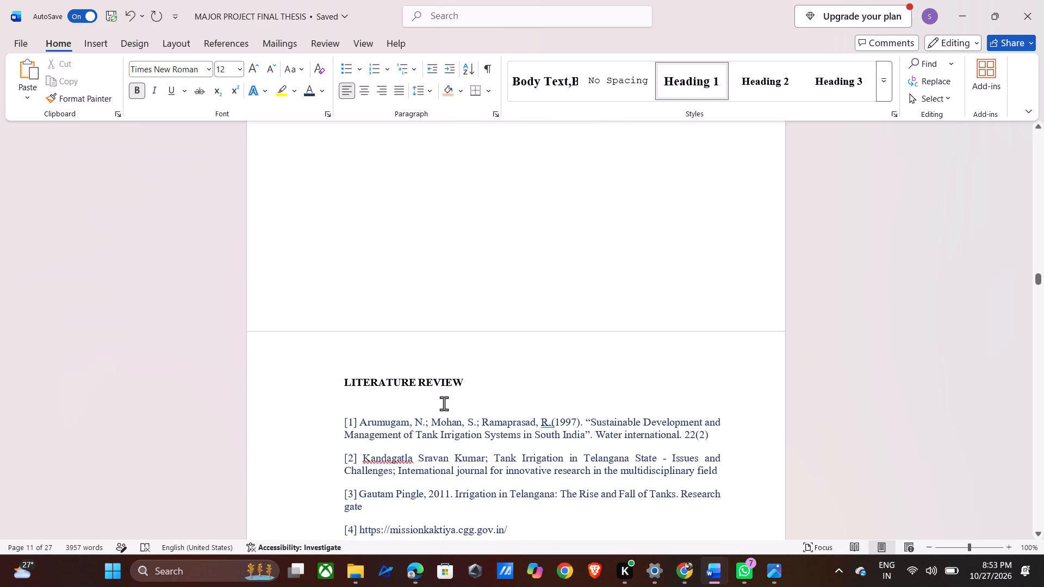
click(360, 97)
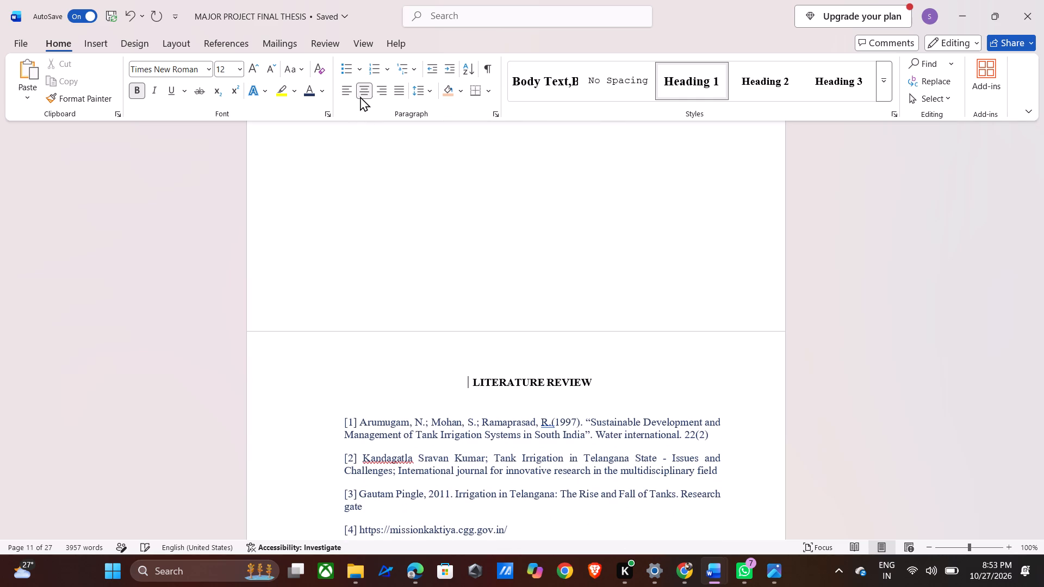
Delete several empty lines above the CHAPTER-3 title and check the title's position on its page.
scroll(509, 303, down, 20)
scroll(509, 303, down, 1)
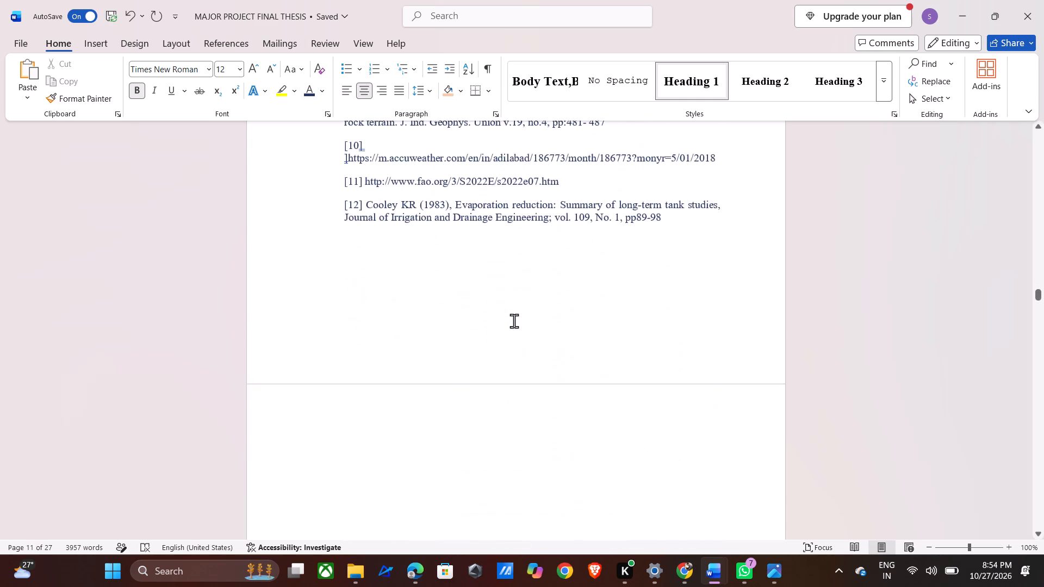
scroll(514, 321, down, 15)
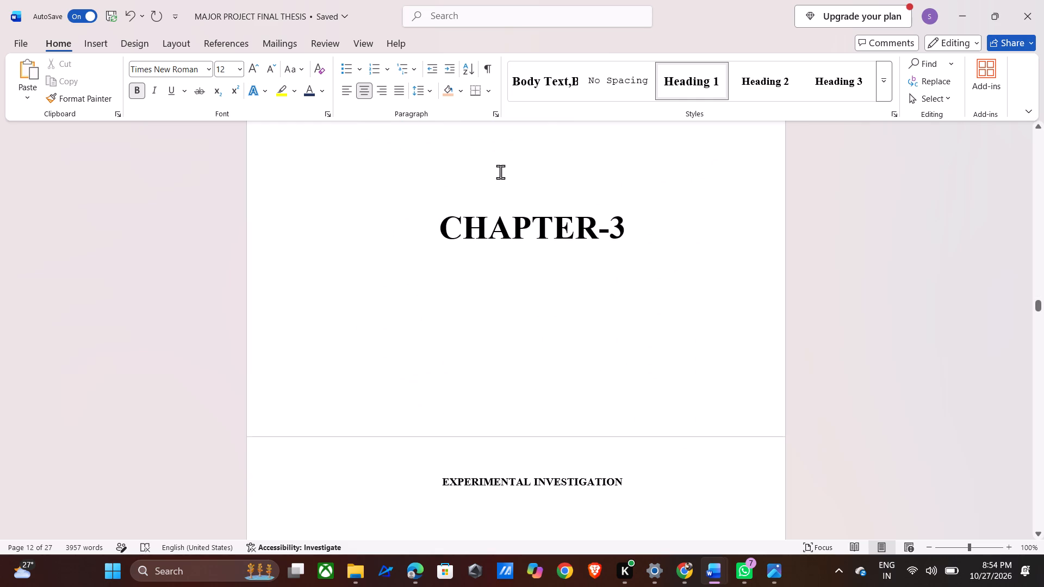
click(500, 171)
key(BackSpace)
key(BackSpace)
key(BackSpace)
key(BackSpace)
key(BackSpace)
key(BackSpace)
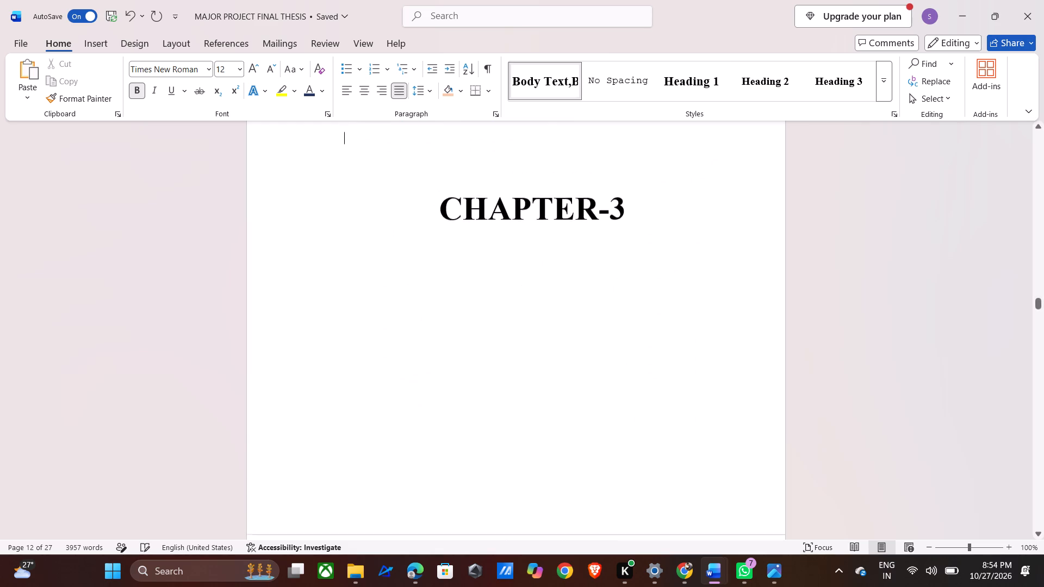
scroll(618, 355, up, 14)
scroll(619, 357, down, 15)
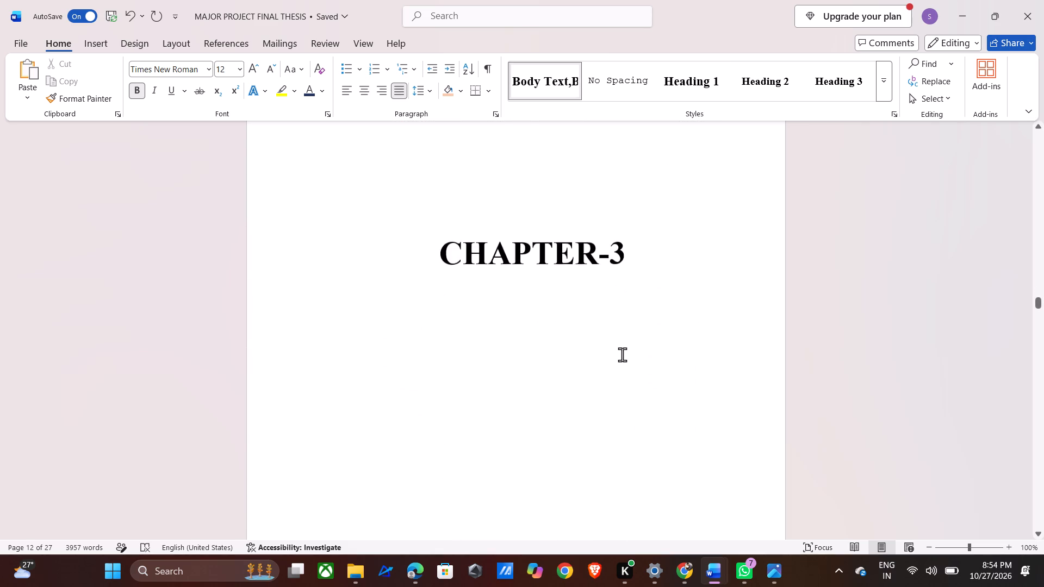
Look through the EXPERIMENTAL INVESTIGATION flowchart page up to the start of MATERIALS AND METHODOLOGY.
scroll(622, 354, down, 6)
scroll(563, 353, down, 2)
scroll(475, 321, down, 4)
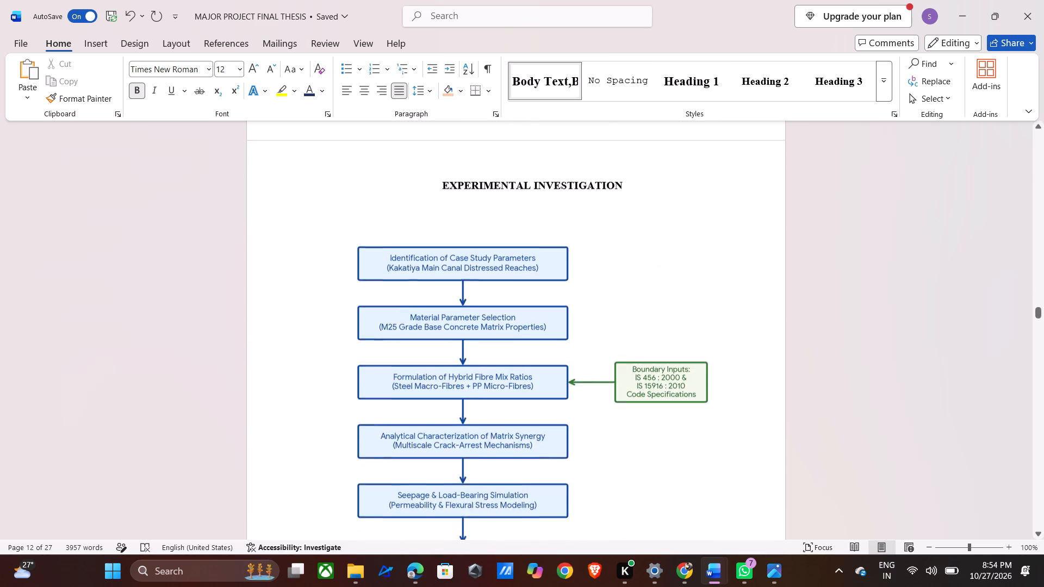
scroll(477, 322, down, 2)
scroll(512, 253, up, 4)
scroll(512, 272, down, 7)
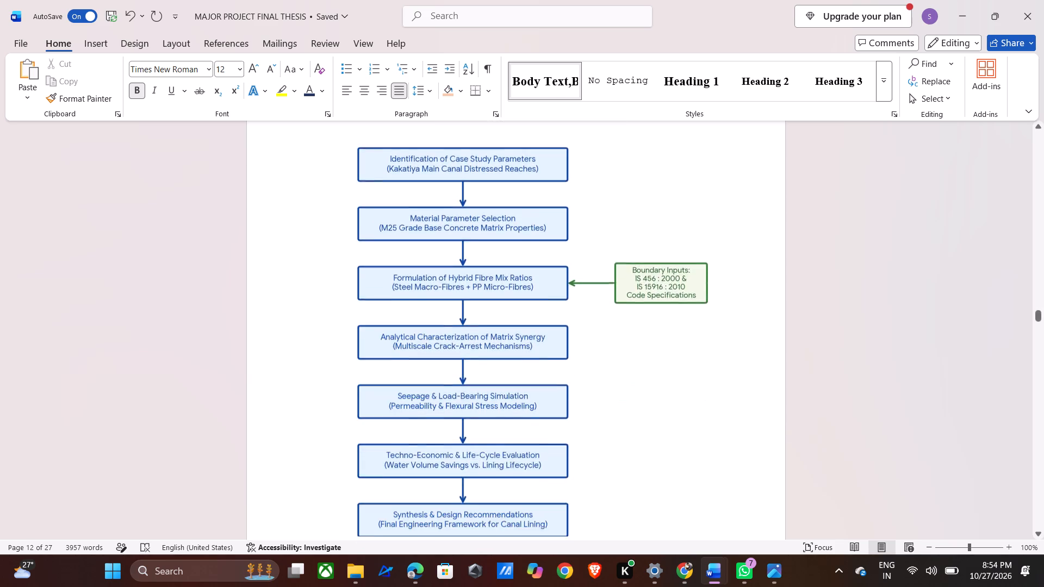
scroll(512, 274, down, 17)
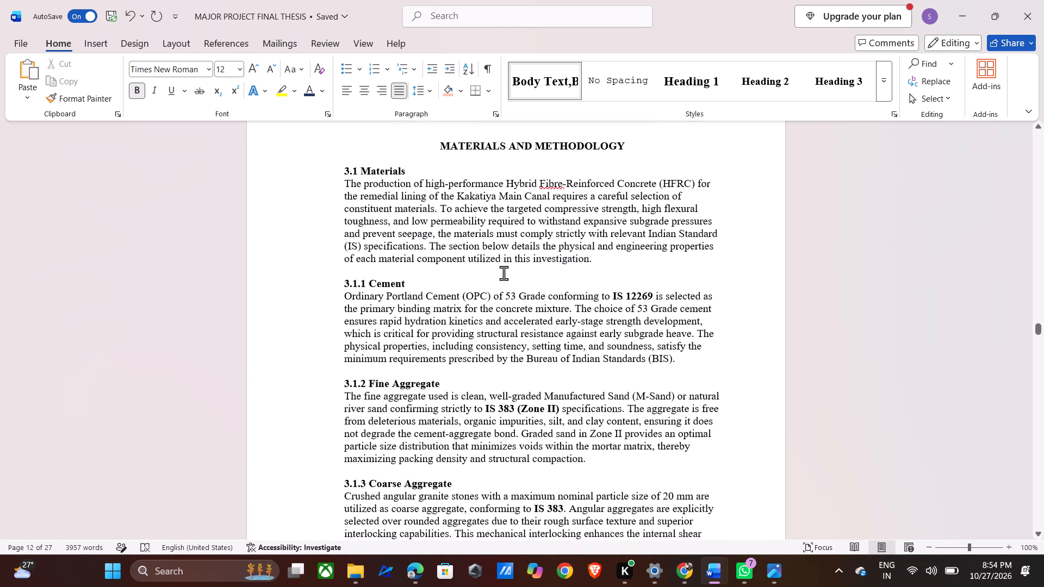
Add an empty line at the page break between 3.1.4 Water and 3.1.5 Hybrid Fibre System.
scroll(504, 273, down, 11)
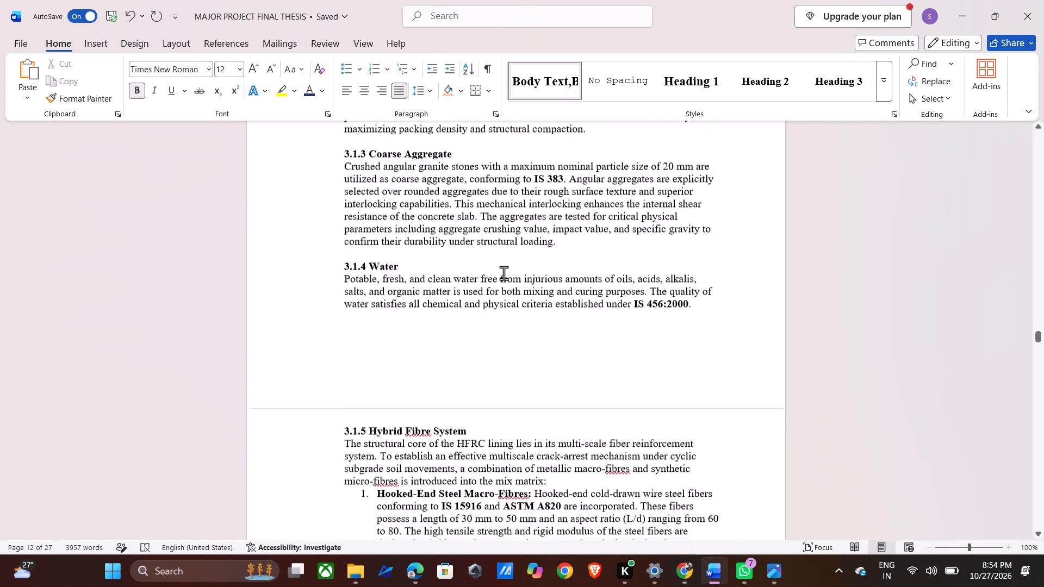
scroll(504, 273, down, 2)
click(500, 244)
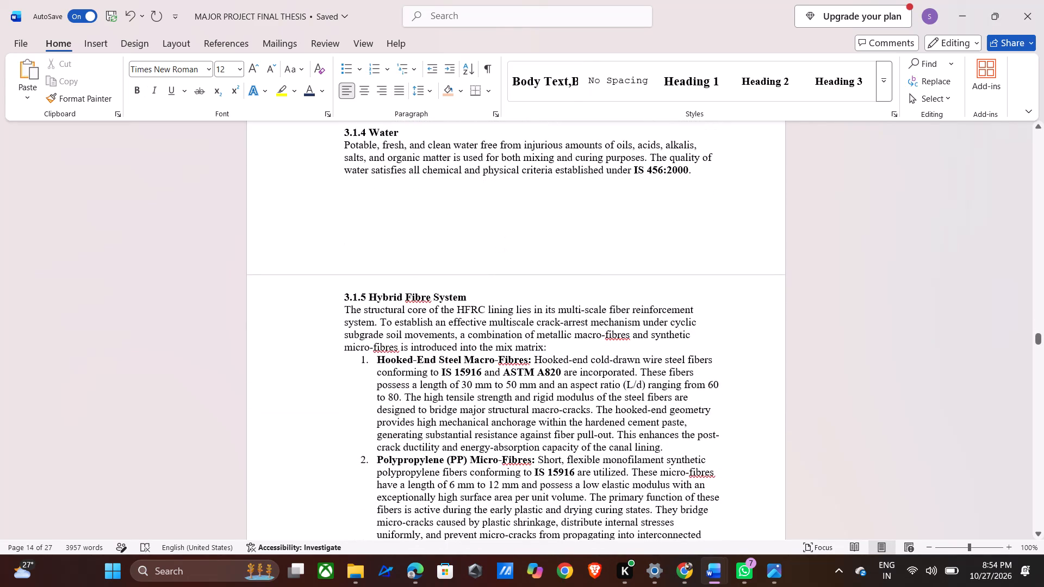
key(Return)
Delete an empty line above the Table 3.1: Material Specification Summary Matrix caption.
scroll(502, 246, down, 13)
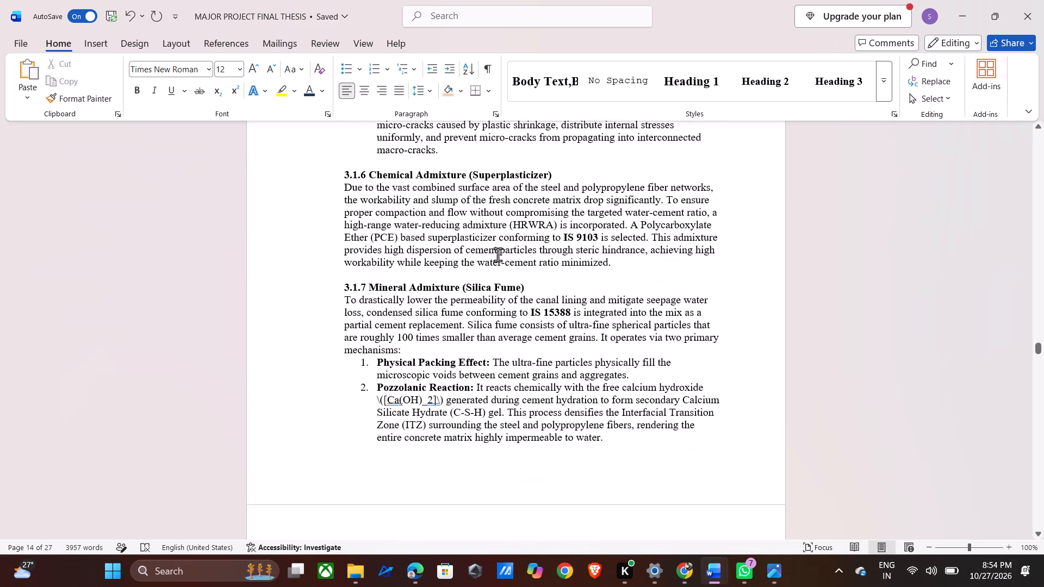
scroll(498, 254, down, 8)
click(477, 273)
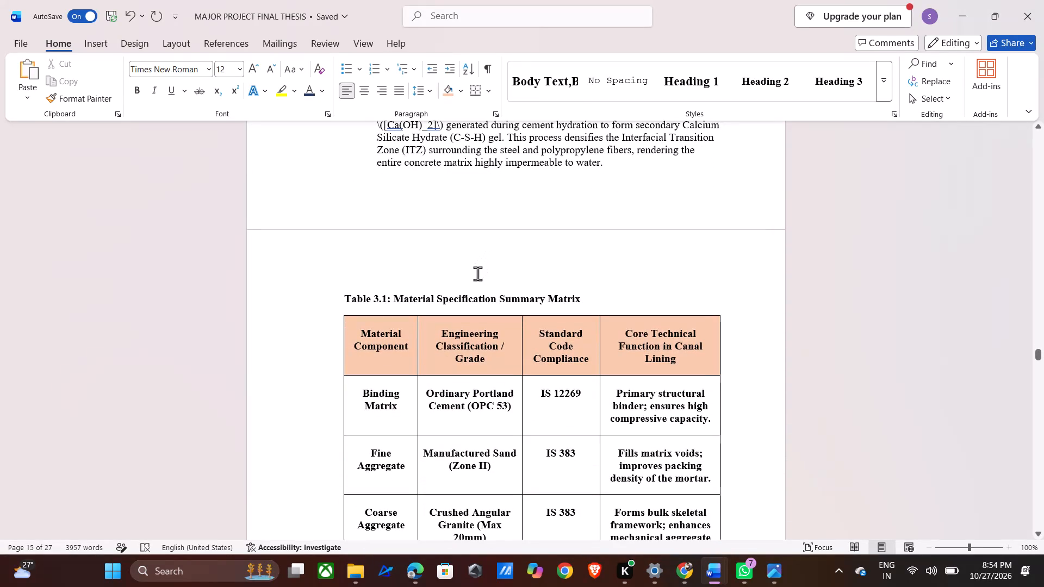
key(BackSpace)
Look through the page layout from Table 3.1 and the CHAPTER-4 title to section 4.3.2.
scroll(463, 309, down, 8)
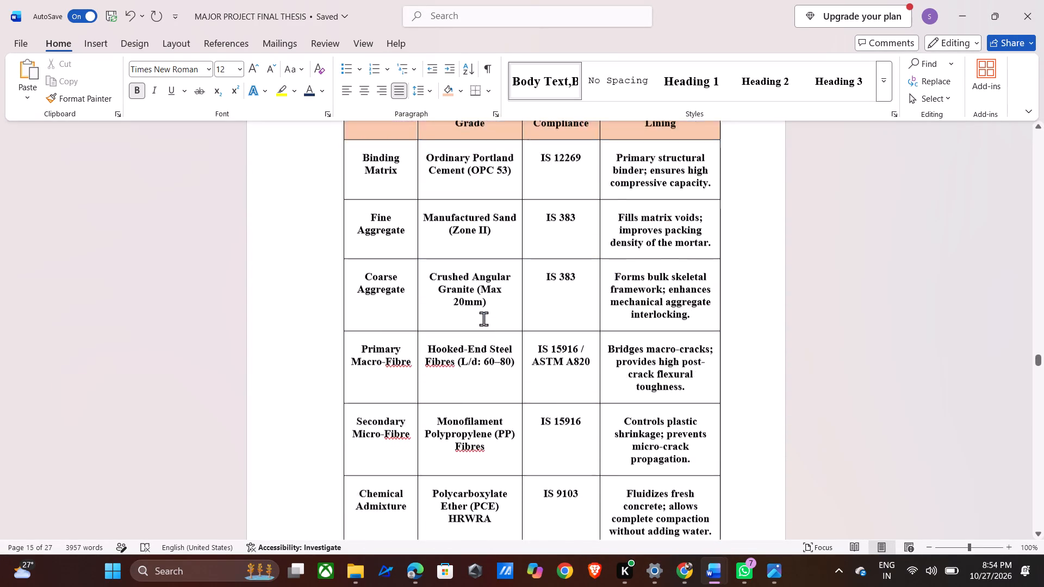
scroll(489, 318, down, 7)
scroll(491, 318, down, 17)
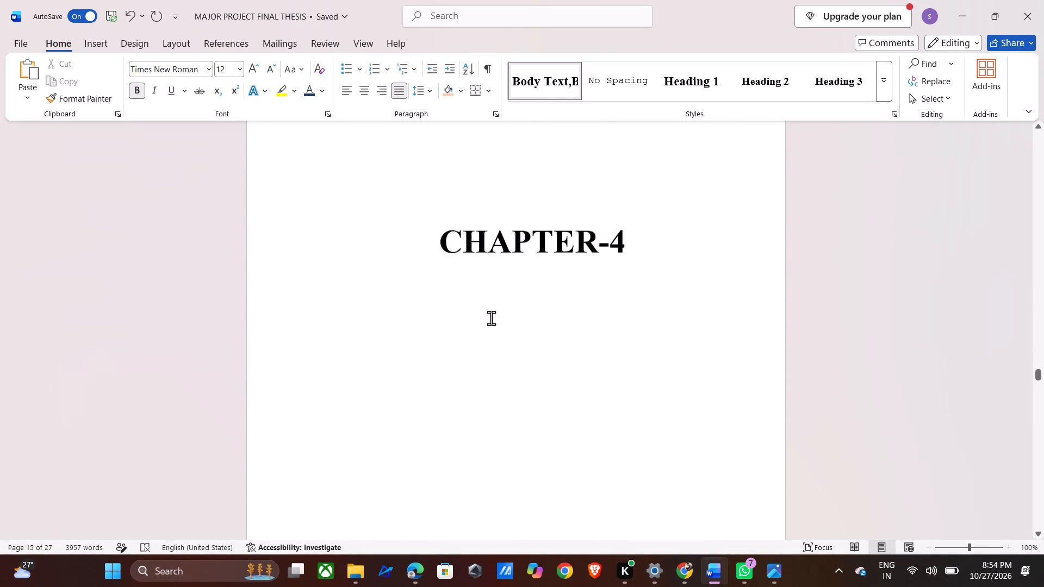
scroll(491, 318, down, 8)
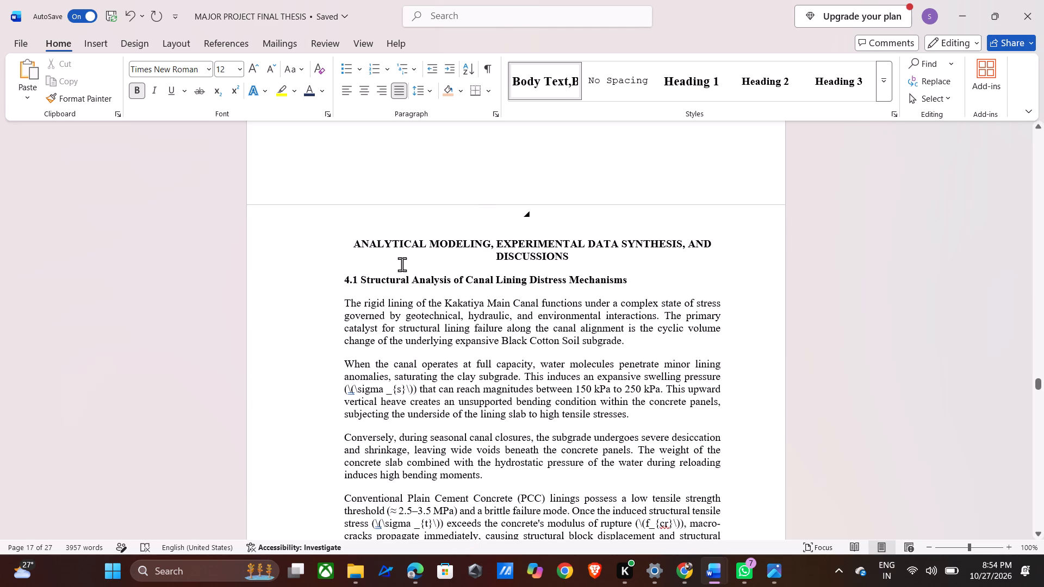
scroll(430, 279, down, 15)
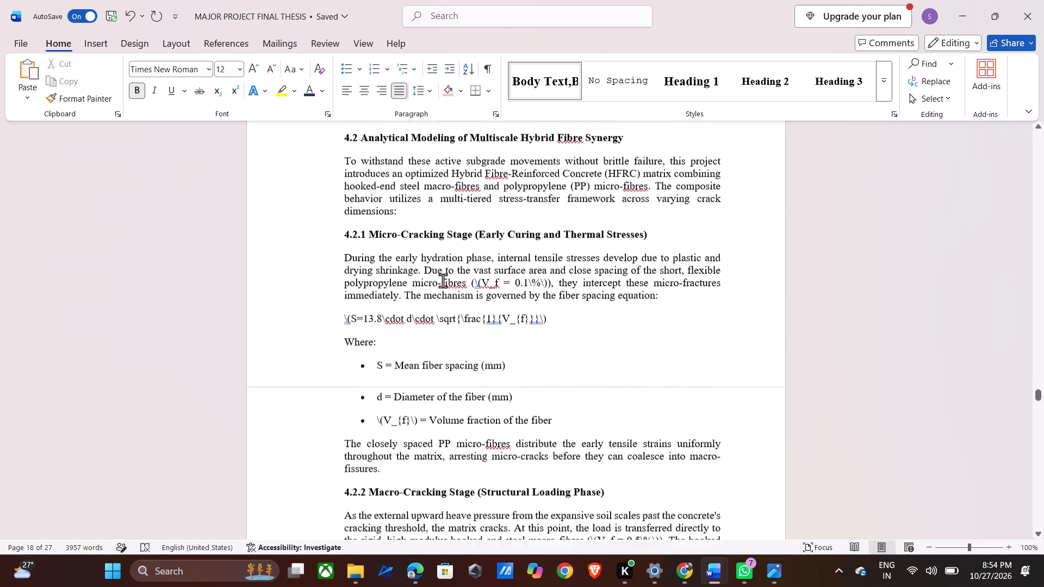
scroll(443, 280, down, 19)
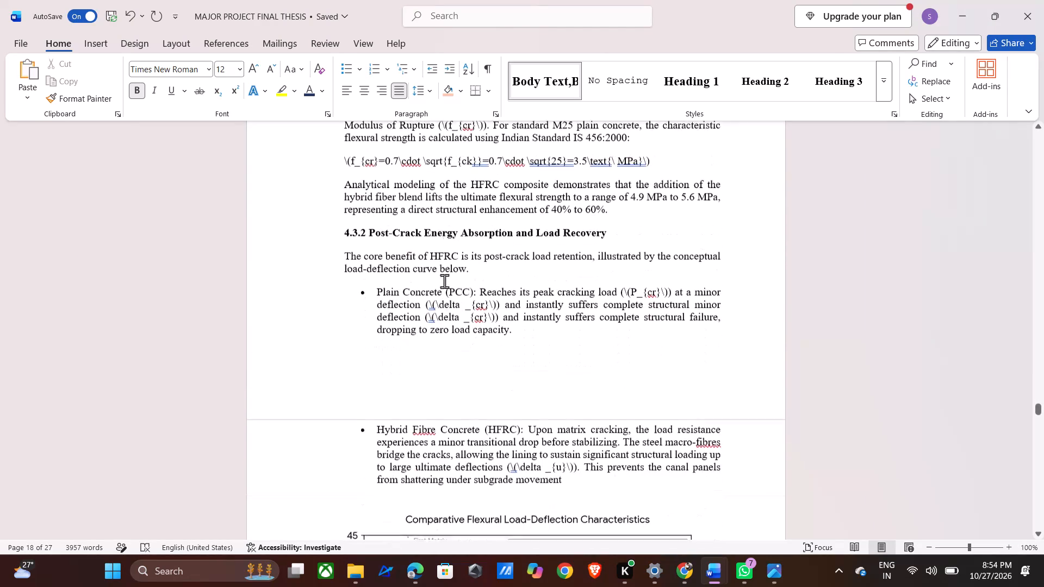
Examine the rest of Chapter 4, from the load-deflection chart to the end of section 4.4.2.
scroll(444, 281, down, 7)
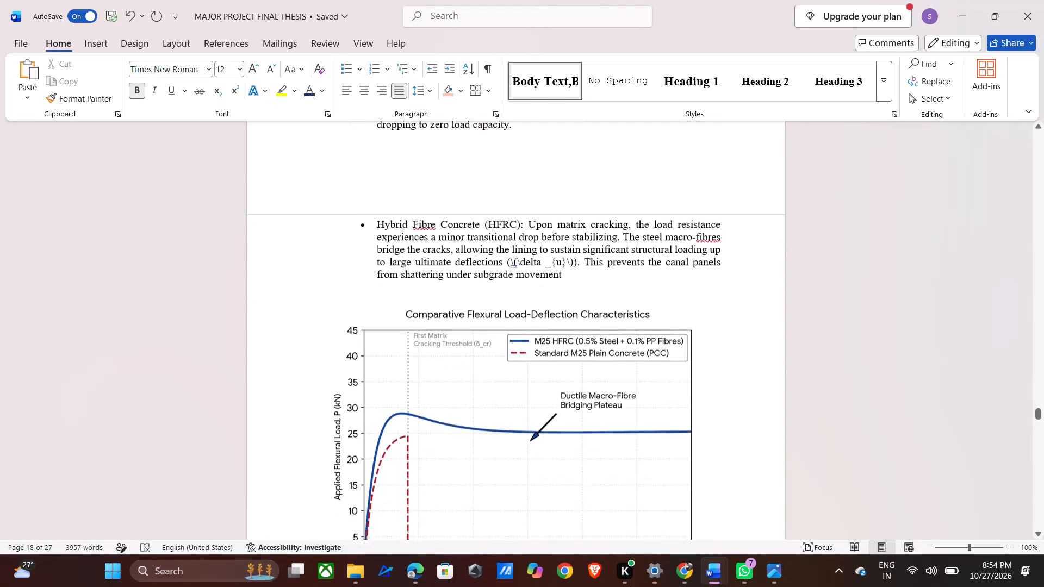
scroll(444, 281, down, 19)
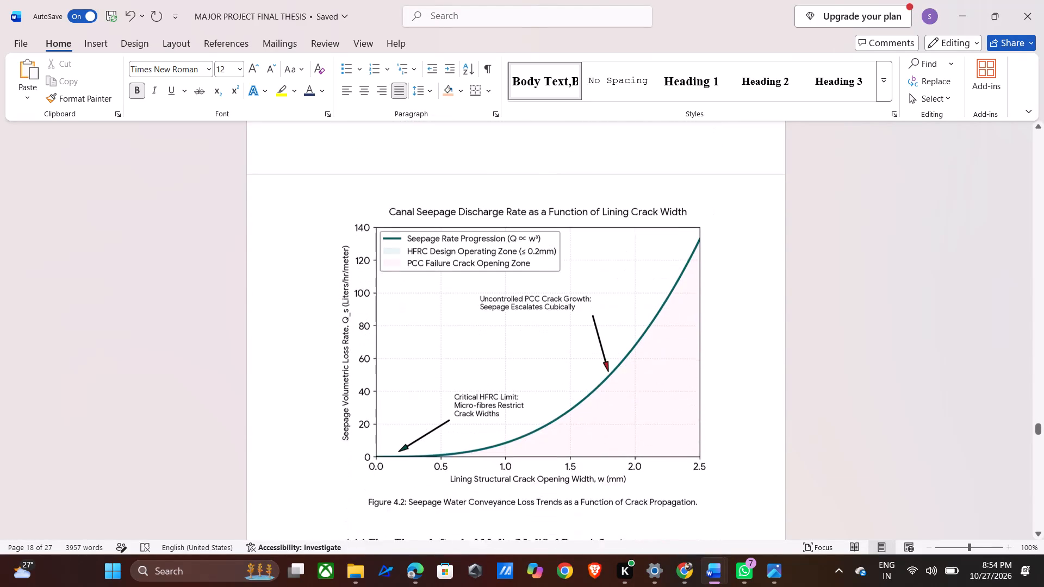
scroll(444, 281, down, 17)
scroll(445, 280, down, 4)
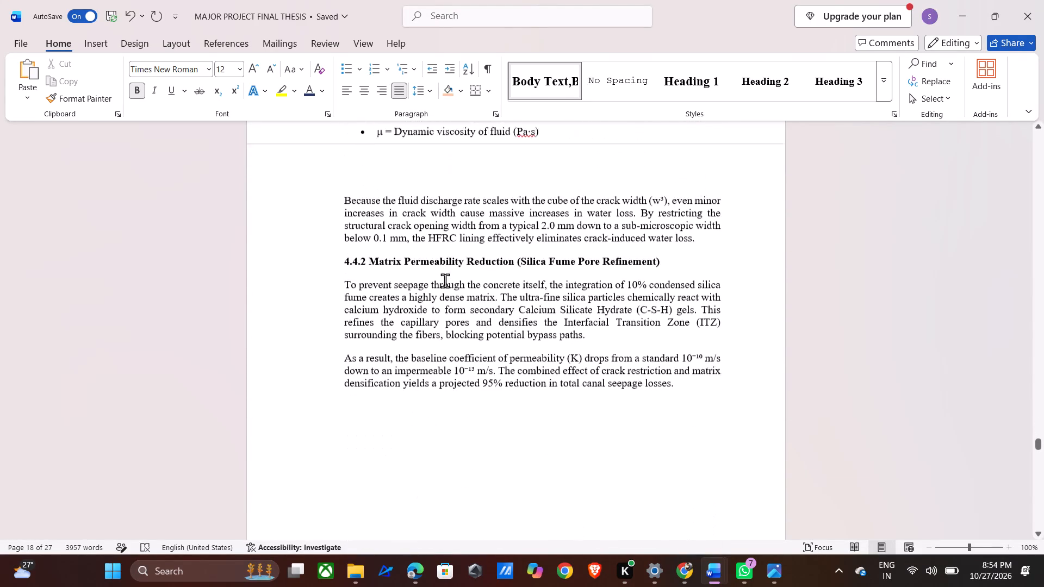
Delete the empty lines above the CONCLUSION heading and check where the heading falls on its page.
scroll(445, 280, down, 7)
scroll(445, 280, down, 14)
scroll(445, 280, down, 14)
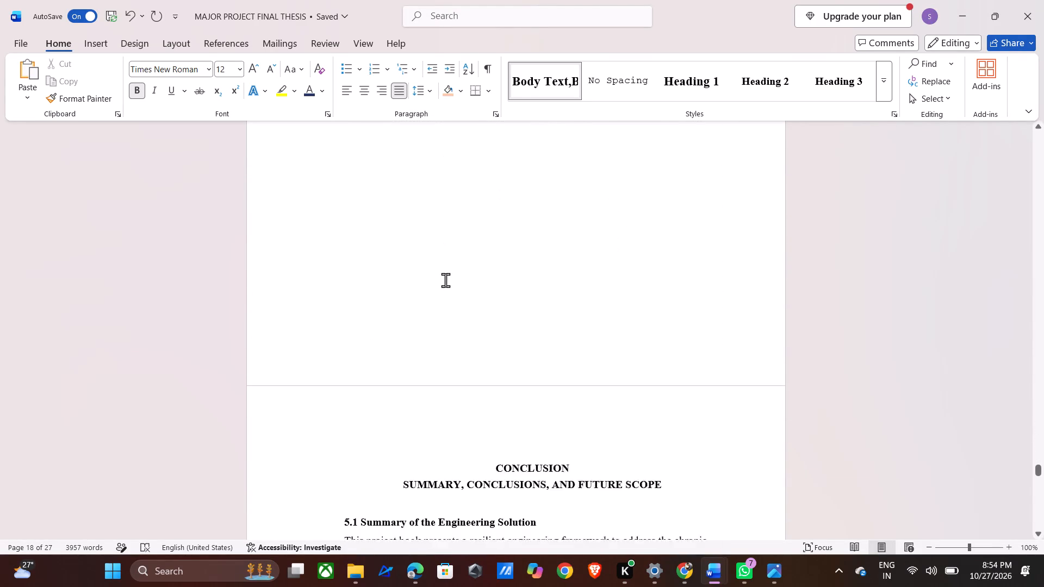
scroll(445, 280, down, 7)
scroll(445, 280, up, 4)
click(498, 234)
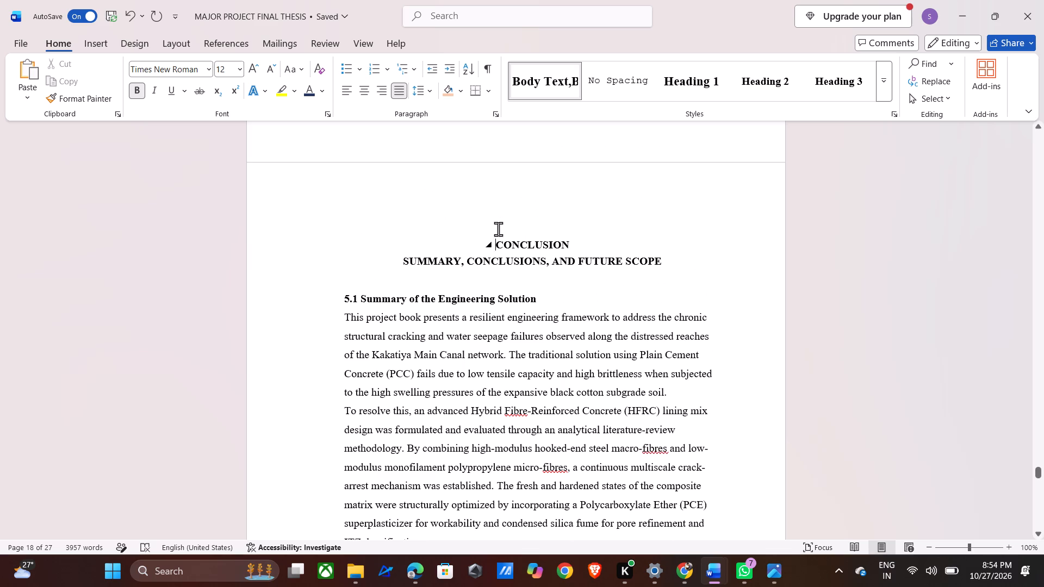
click(498, 217)
key(BackSpace)
key(BackSpace)
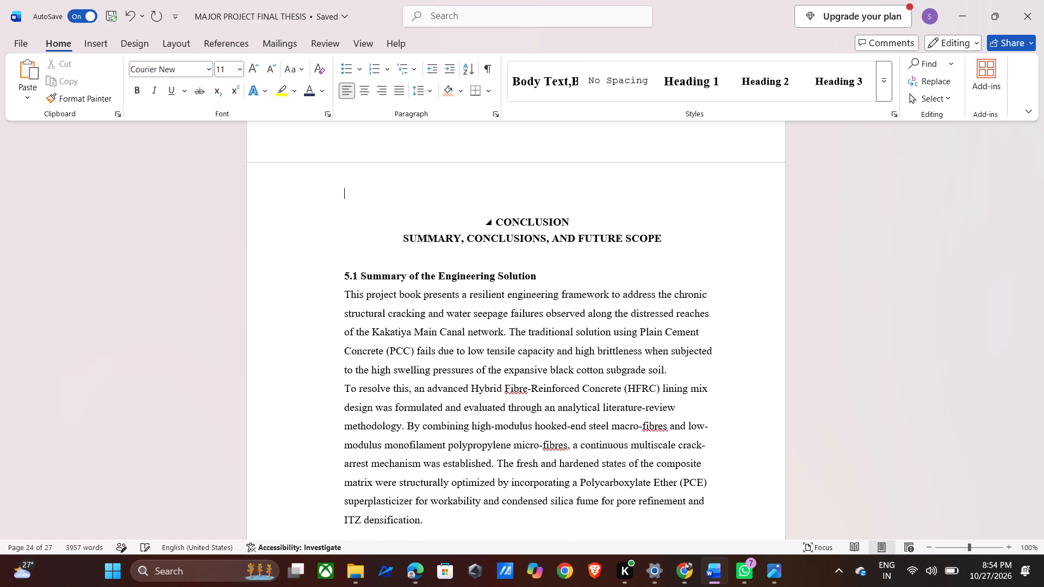
key(BackSpace)
scroll(499, 239, up, 7)
scroll(499, 241, down, 4)
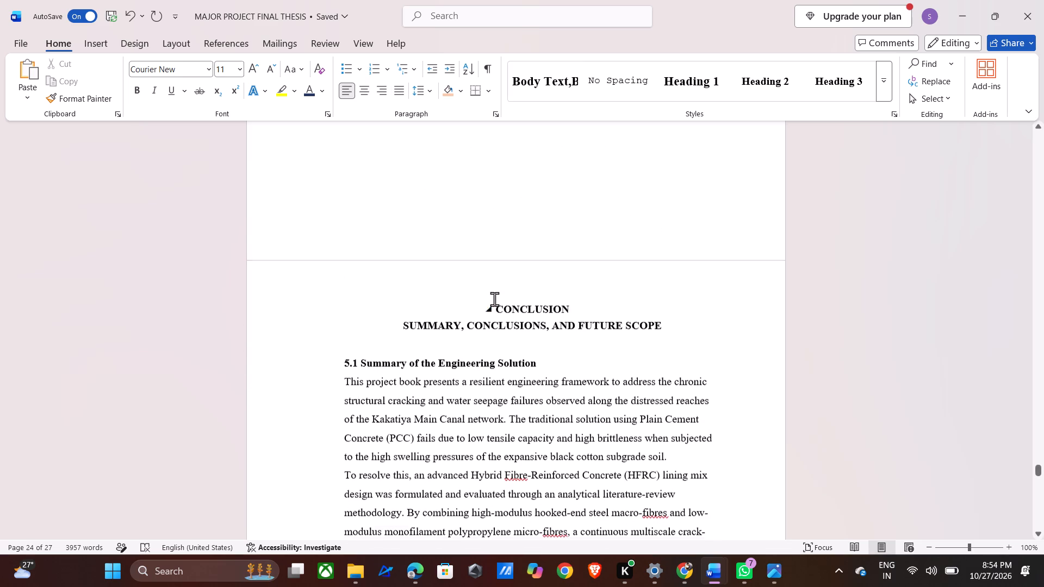
Delete the CONCLUSION line above SUMMARY, CONCLUSIONS, AND FUTURE SCOPE and centre the remaining heading.
drag(501, 303, 470, 322)
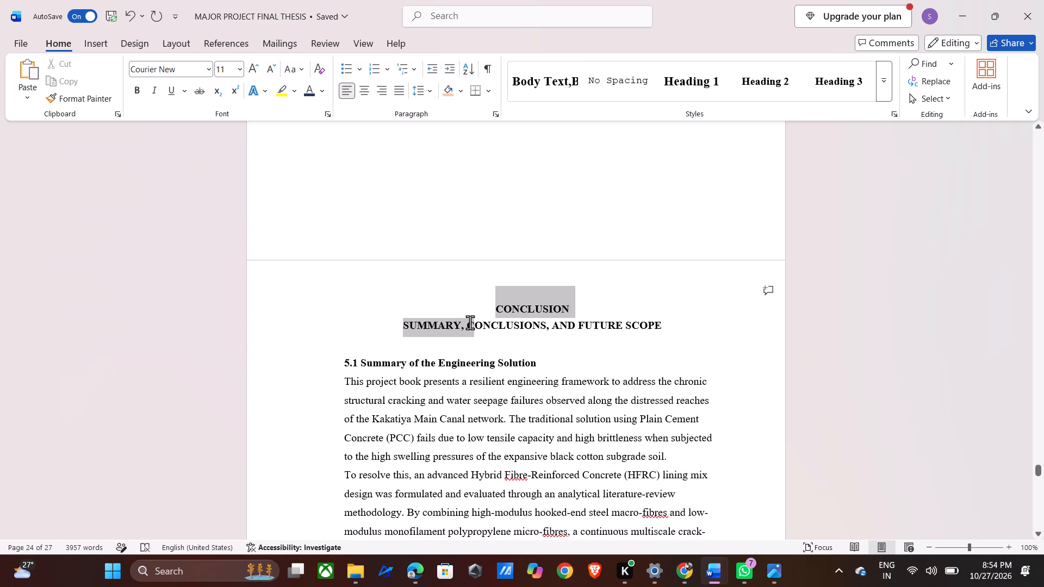
drag(470, 322, 466, 325)
drag(466, 325, 556, 308)
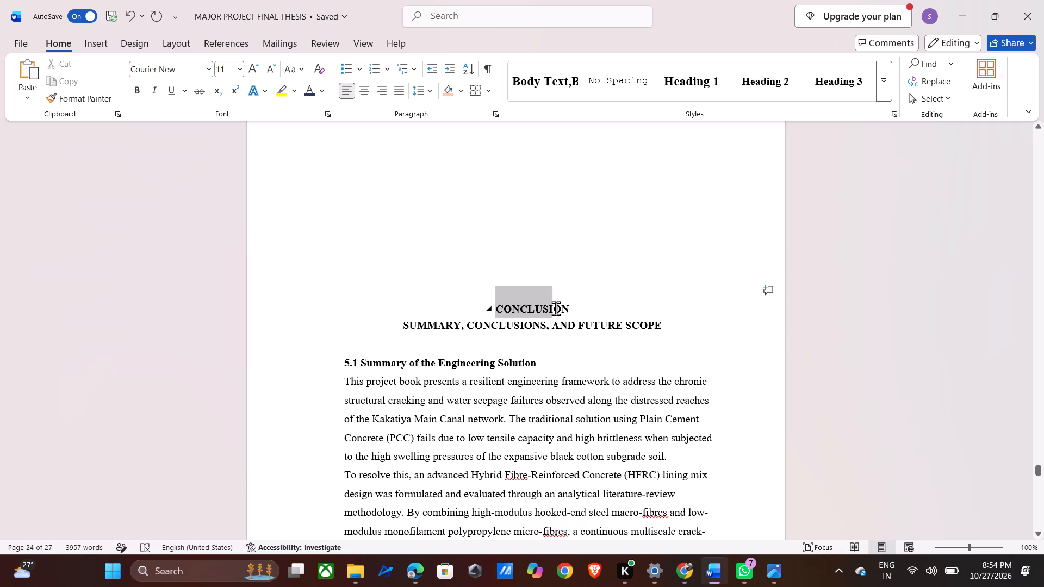
drag(556, 308, 568, 307)
key(BackSpace)
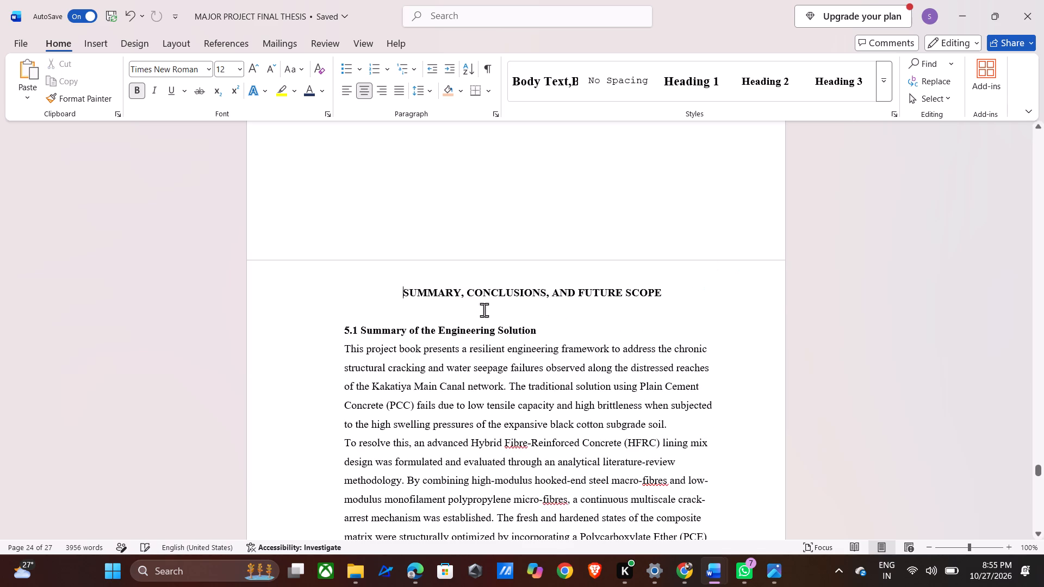
key(BackSpace)
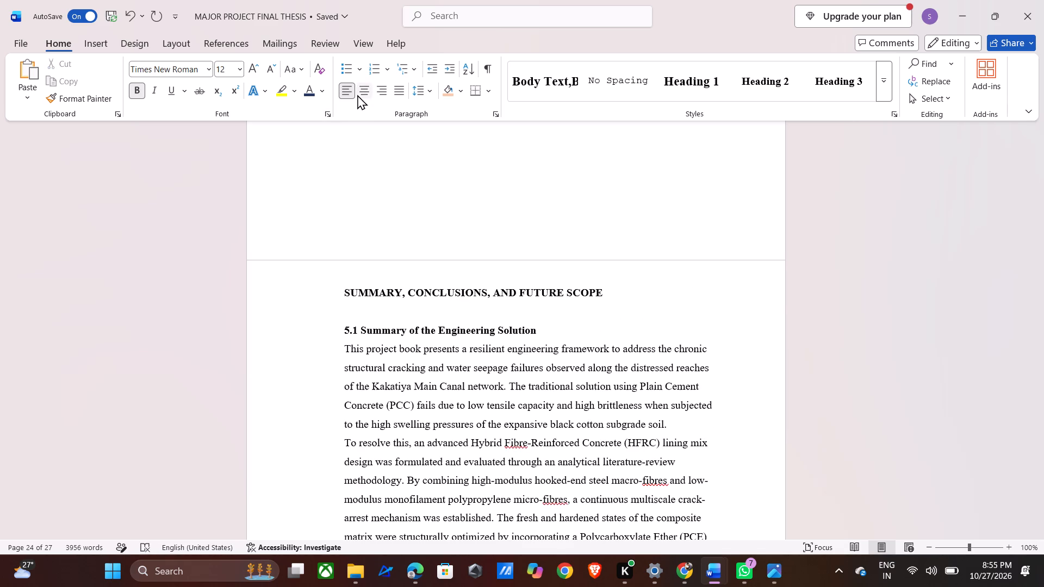
click(357, 95)
click(503, 330)
scroll(502, 354, down, 5)
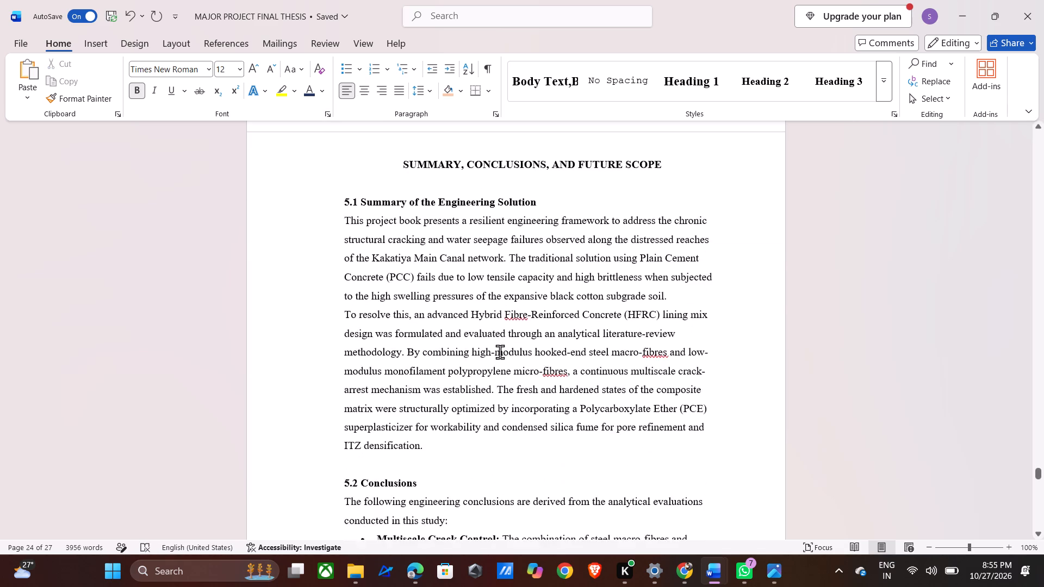
scroll(500, 352, down, 3)
scroll(502, 342, up, 6)
Reword item 5 of the table of contents as "Summary, Conclusion and future scope".
drag(670, 232, 434, 230)
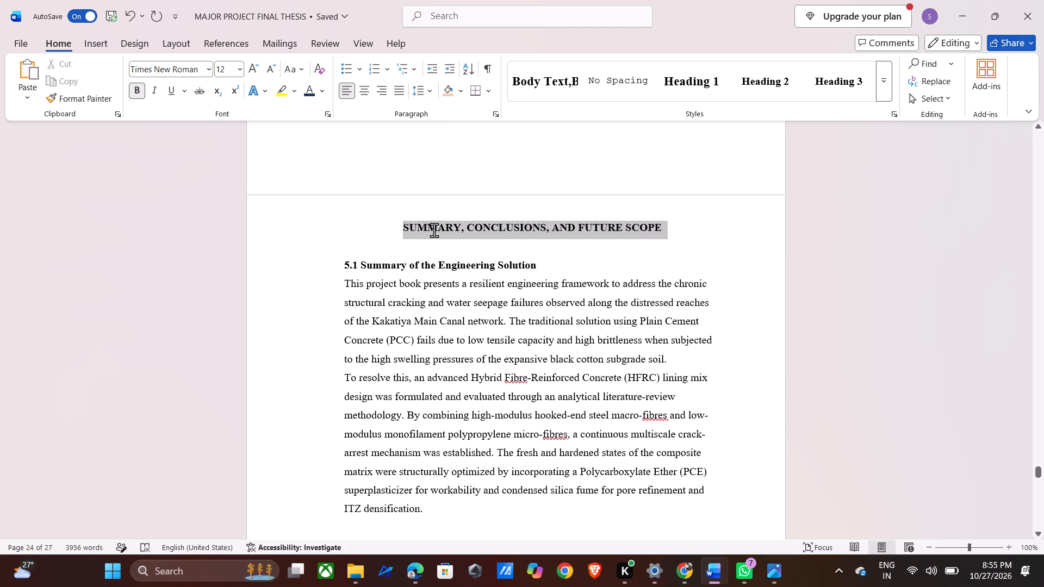
drag(434, 230, 424, 230)
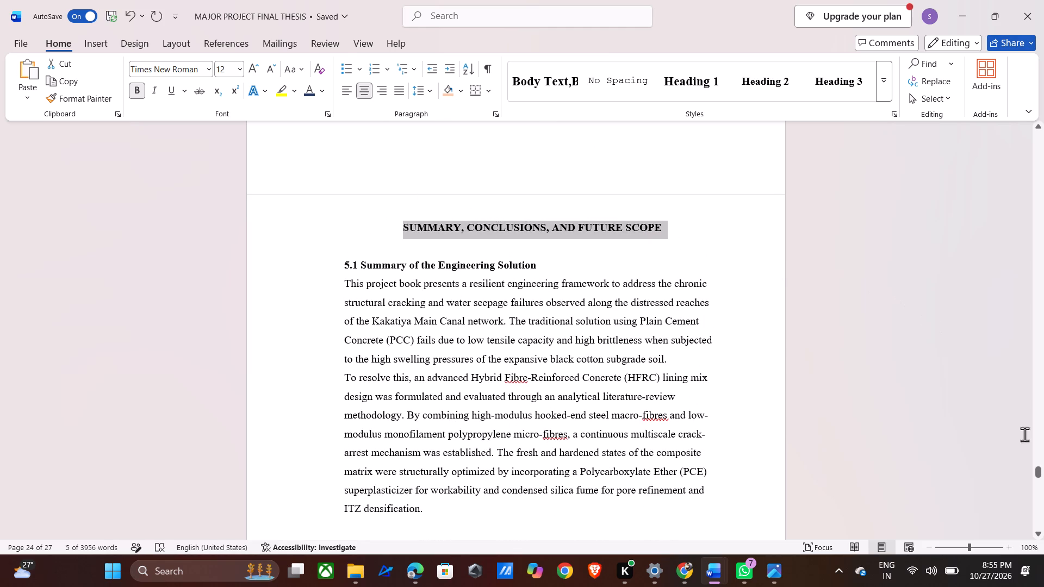
drag(1036, 466, 1014, 134)
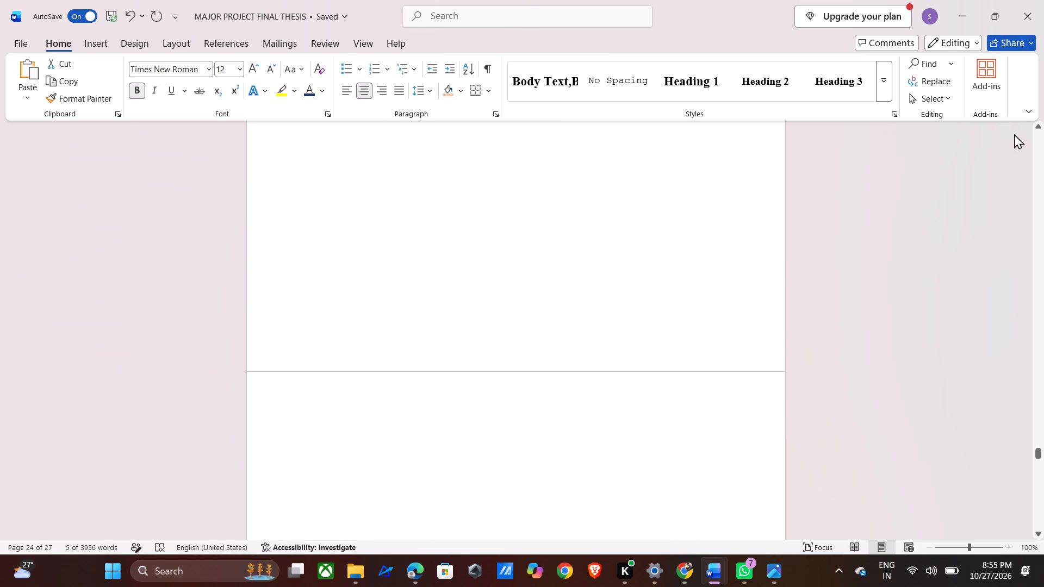
drag(1014, 134, 1042, 157)
drag(1038, 412, 1039, 399)
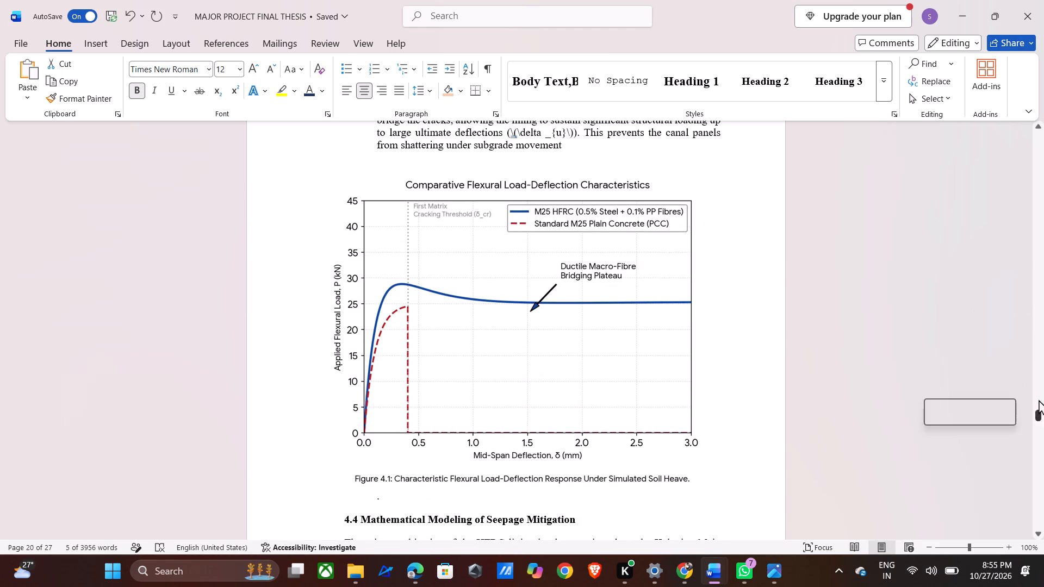
drag(1039, 399, 1043, 164)
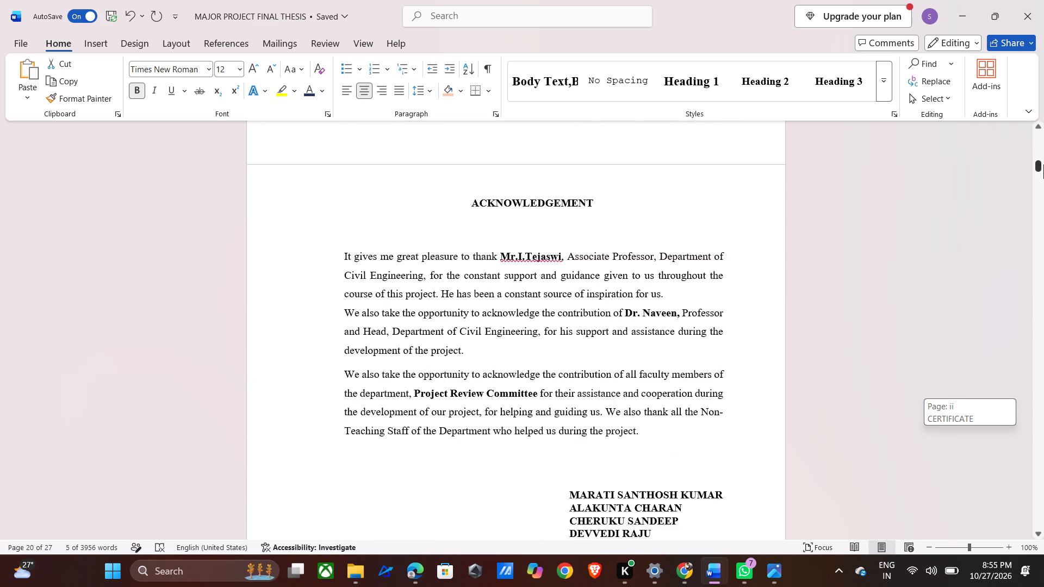
drag(1043, 164, 1043, 195)
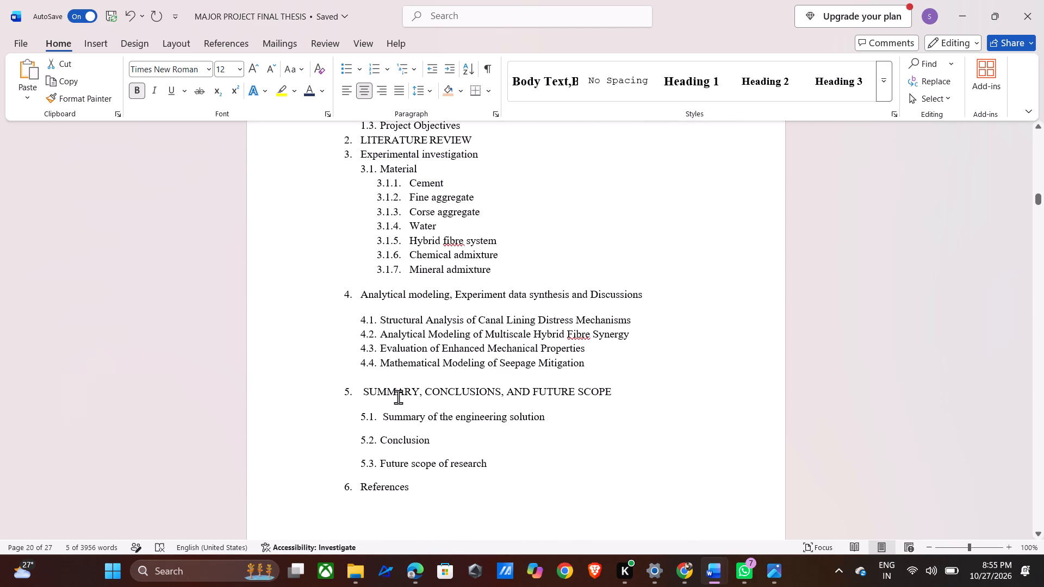
drag(616, 390, 602, 390)
drag(602, 390, 381, 389)
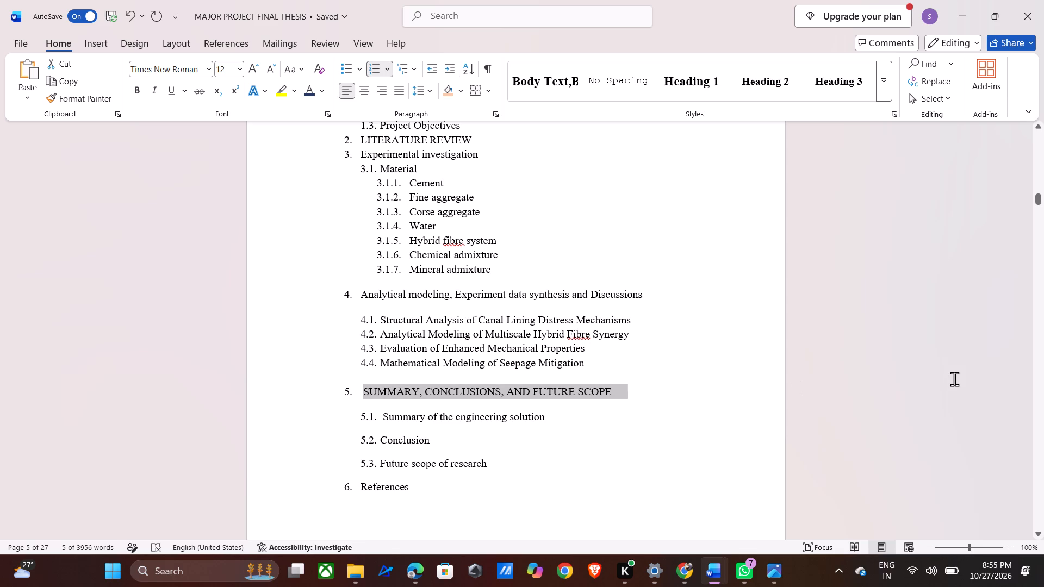
text(Summaru)
key(BackSpace)
key(y)
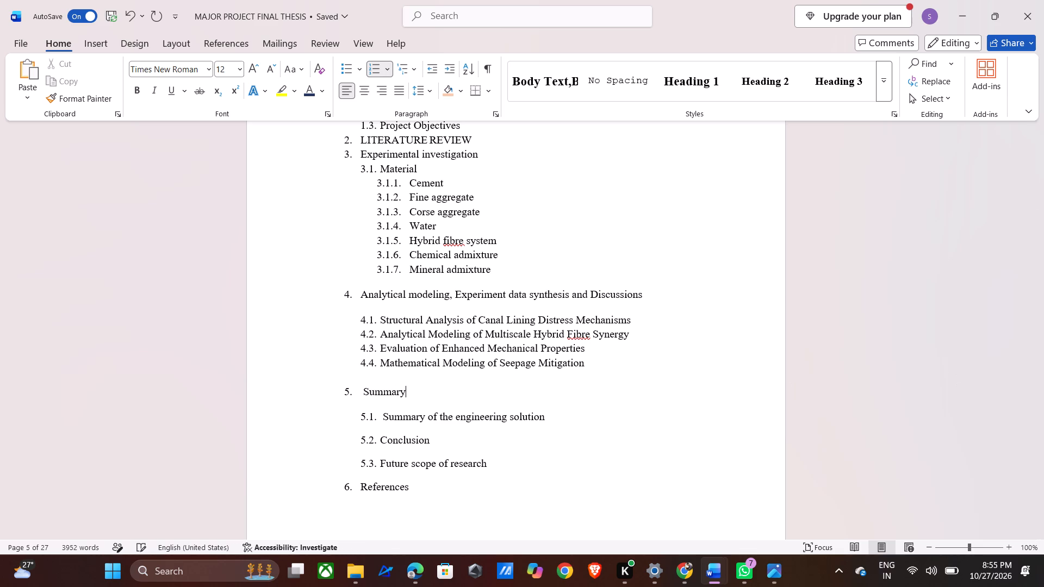
text(, c)
key(BackSpace)
text(Conclusion and)
key(space)
text(future scope)
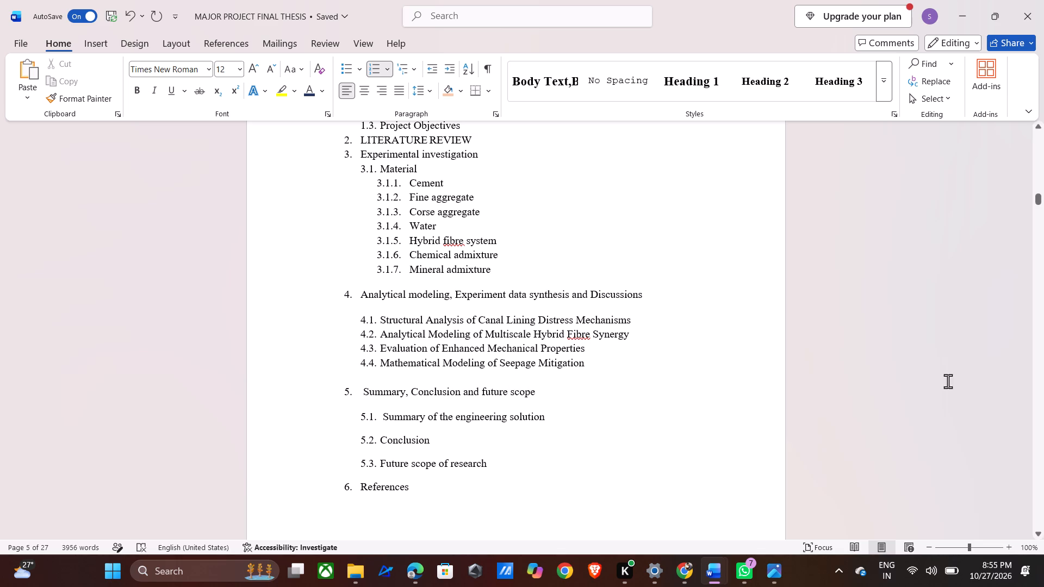
Look through the document from the table of contents to the REFERENCES page, checking the layout of the last chapters.
scroll(529, 428, down, 5)
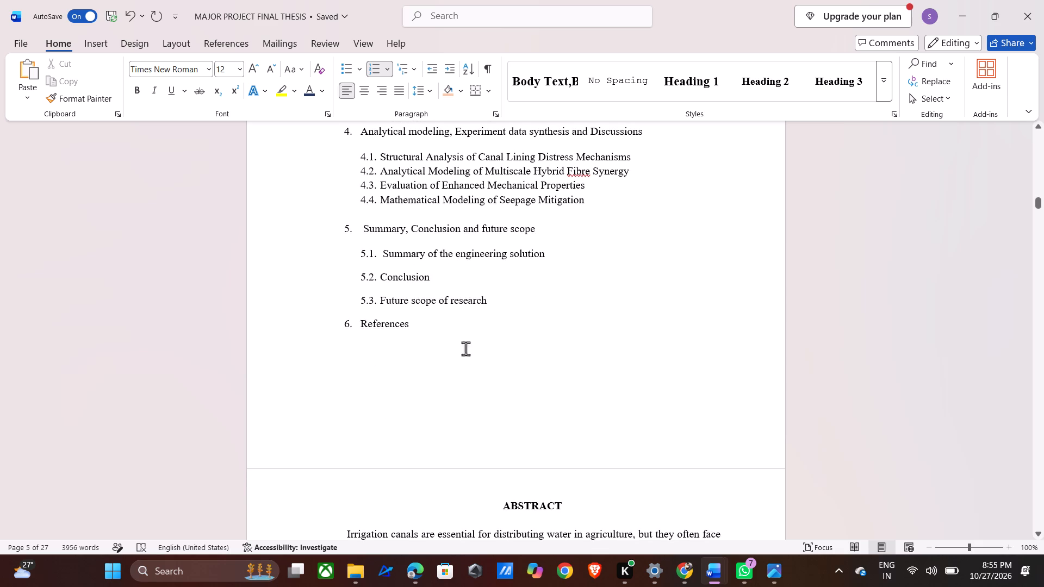
drag(1036, 204, 1036, 416)
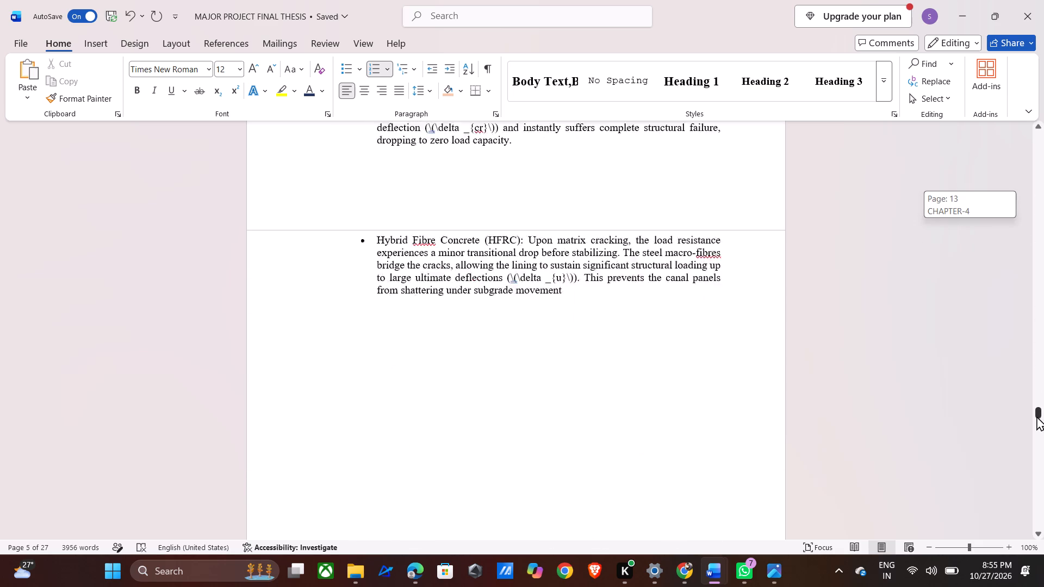
drag(1036, 416, 1041, 449)
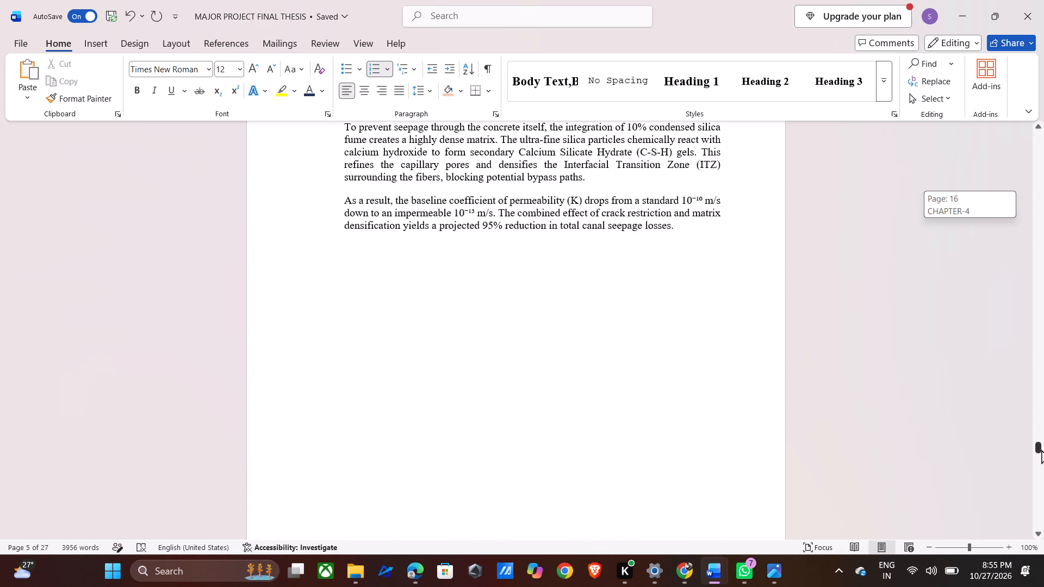
drag(1041, 449, 1043, 478)
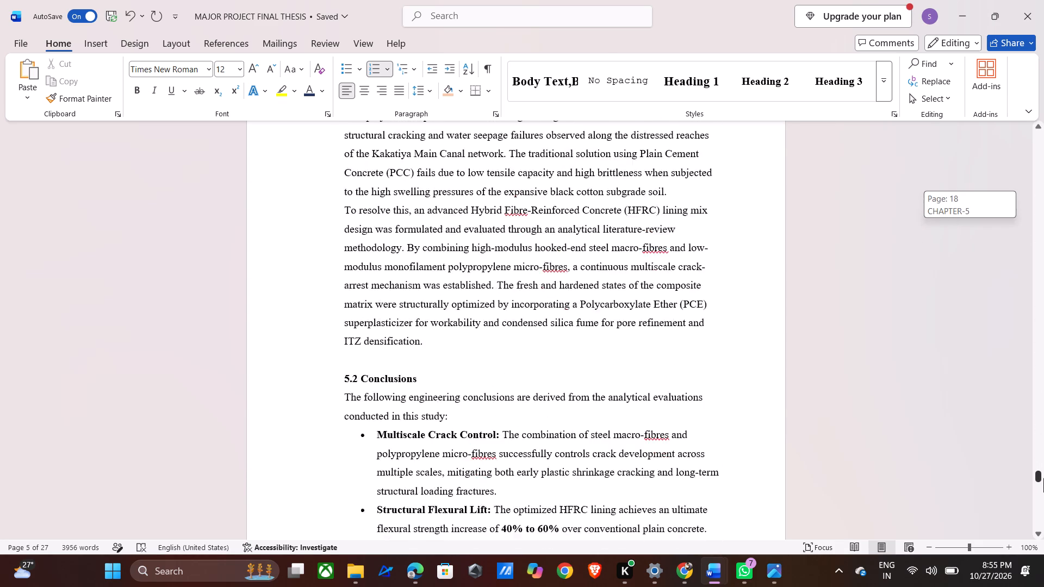
drag(1043, 478, 1043, 486)
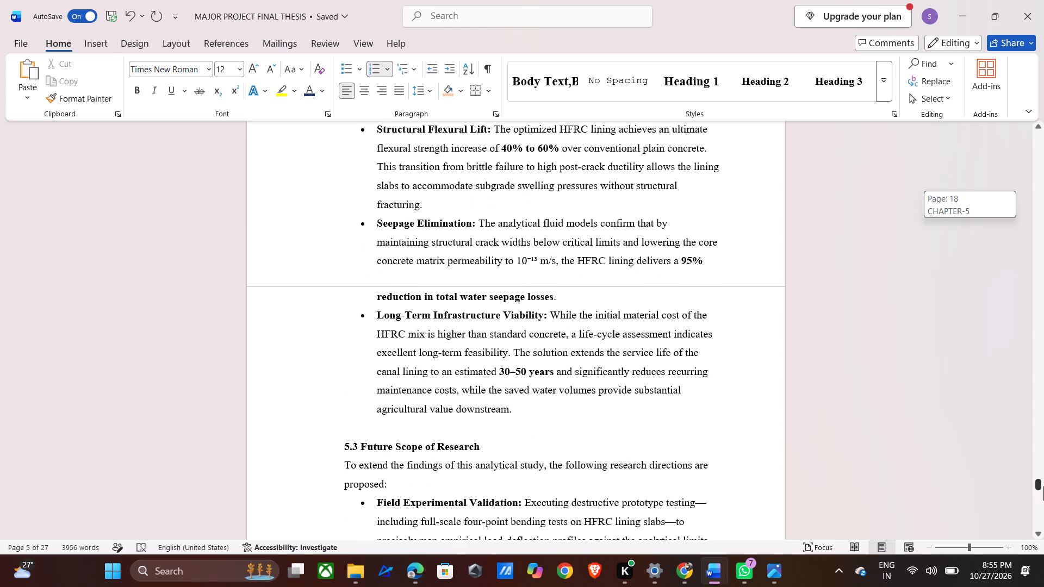
drag(1043, 486, 1043, 504)
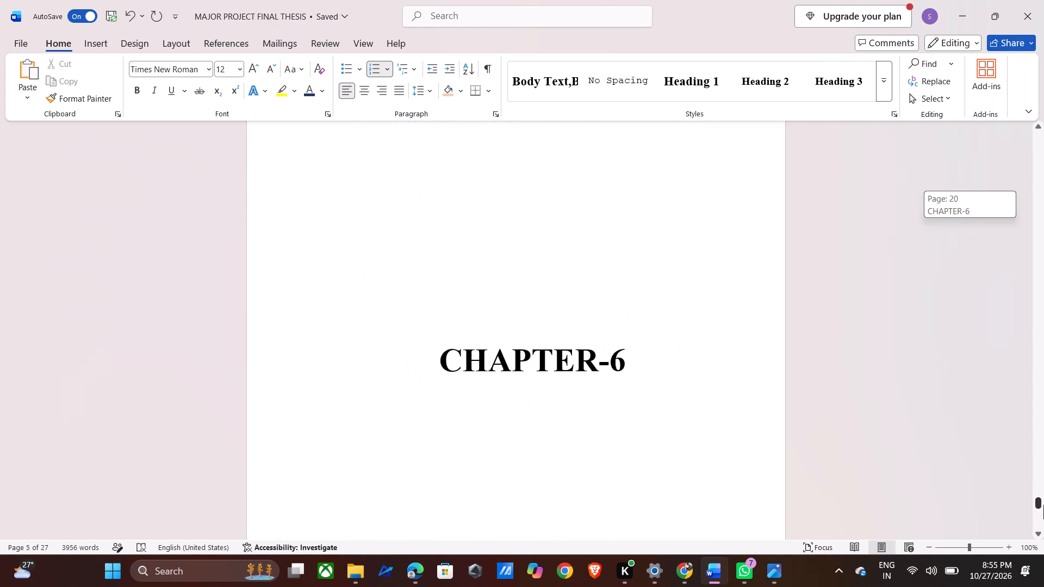
drag(1043, 504, 1041, 519)
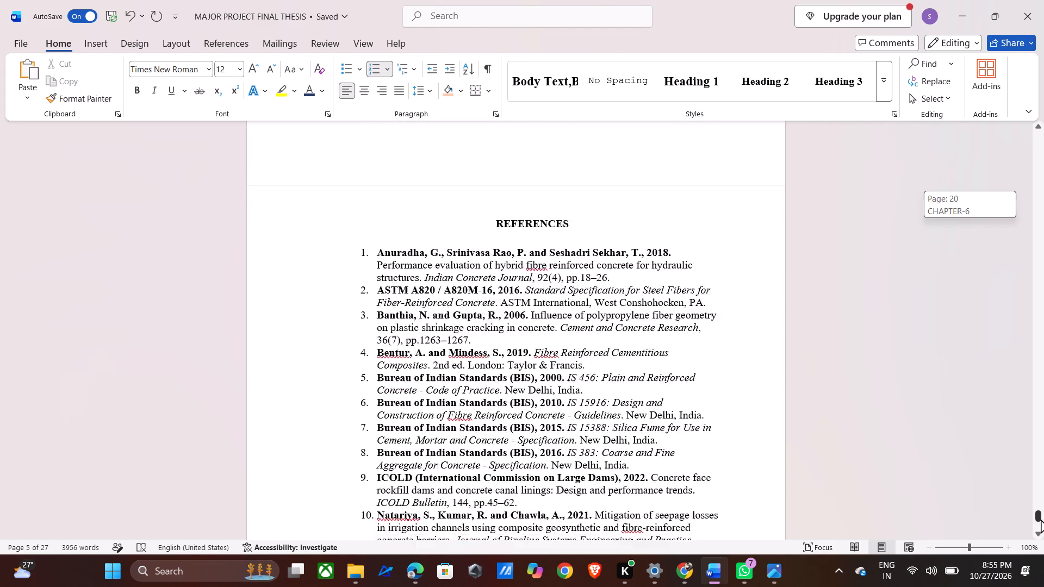
Return to the title page and save the document.
drag(1041, 519, 1034, 52)
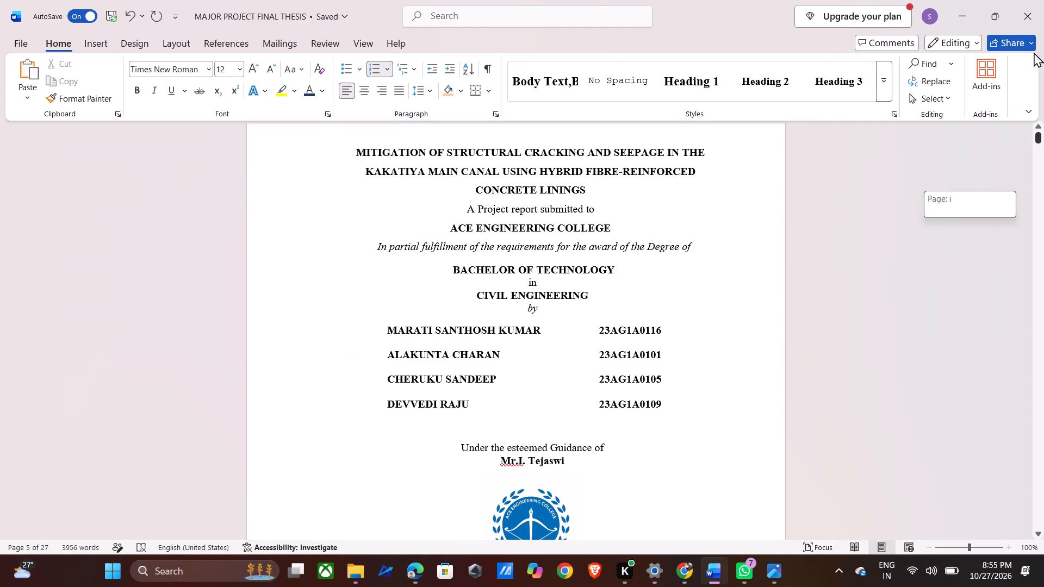
drag(1034, 52, 1032, 91)
key(ctrl+s)
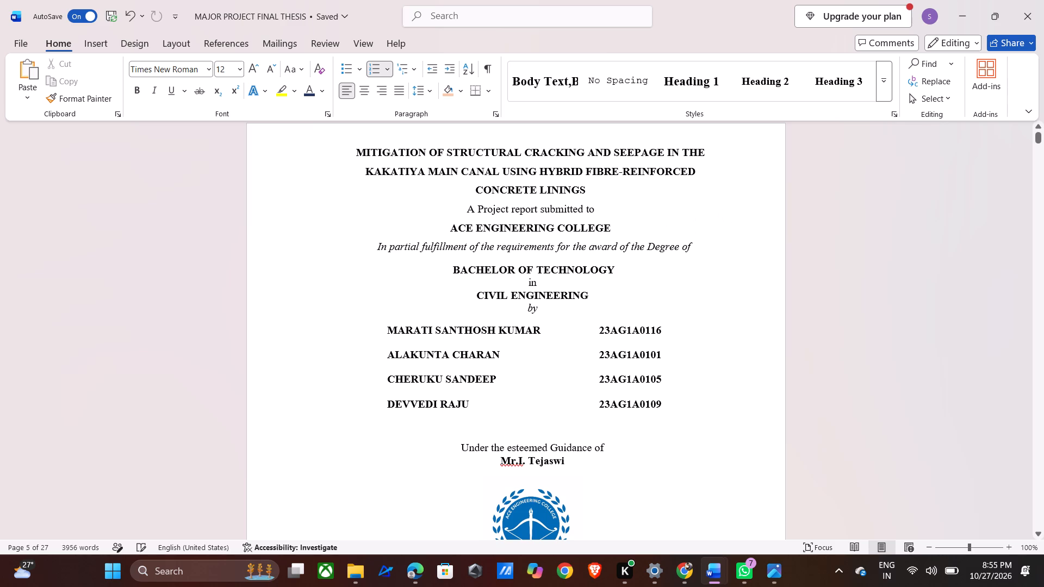
key(ctrl+s)
Insert an empty line between "by" and the student name table on the title page, keeping "by" in lowercase.
scroll(596, 248, down, 3)
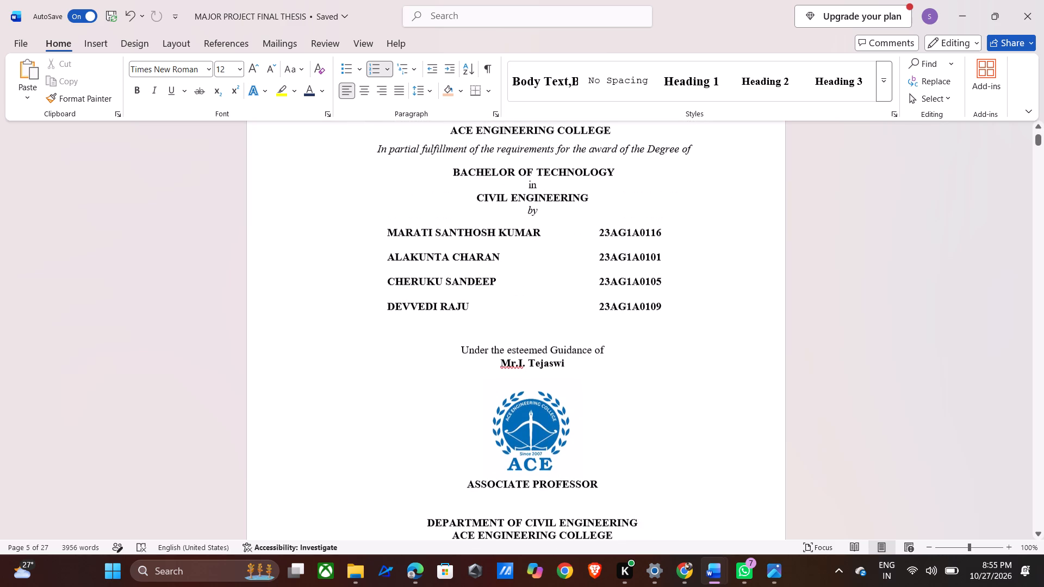
scroll(596, 254, up, 4)
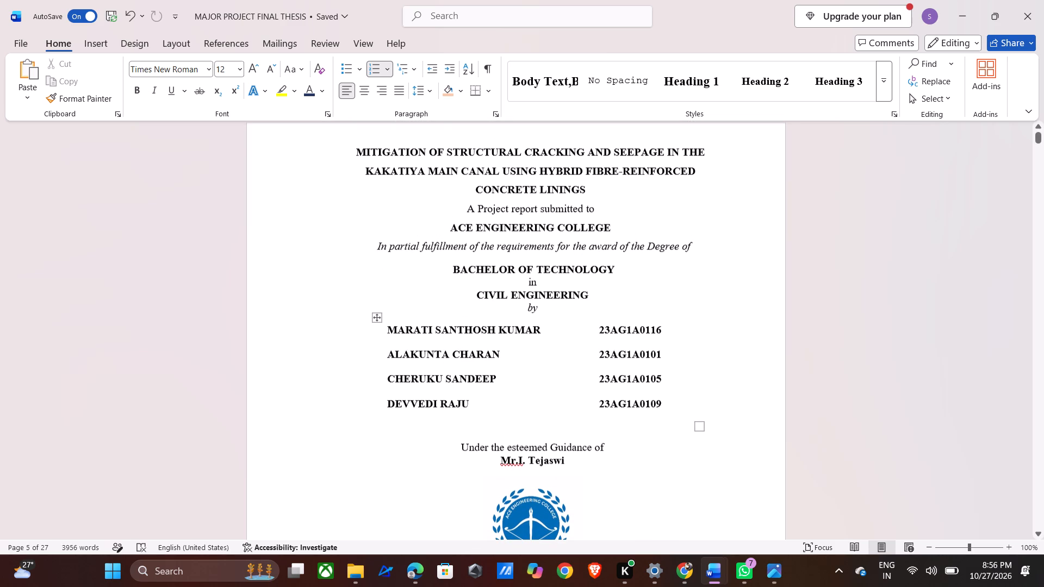
click(612, 293)
click(567, 307)
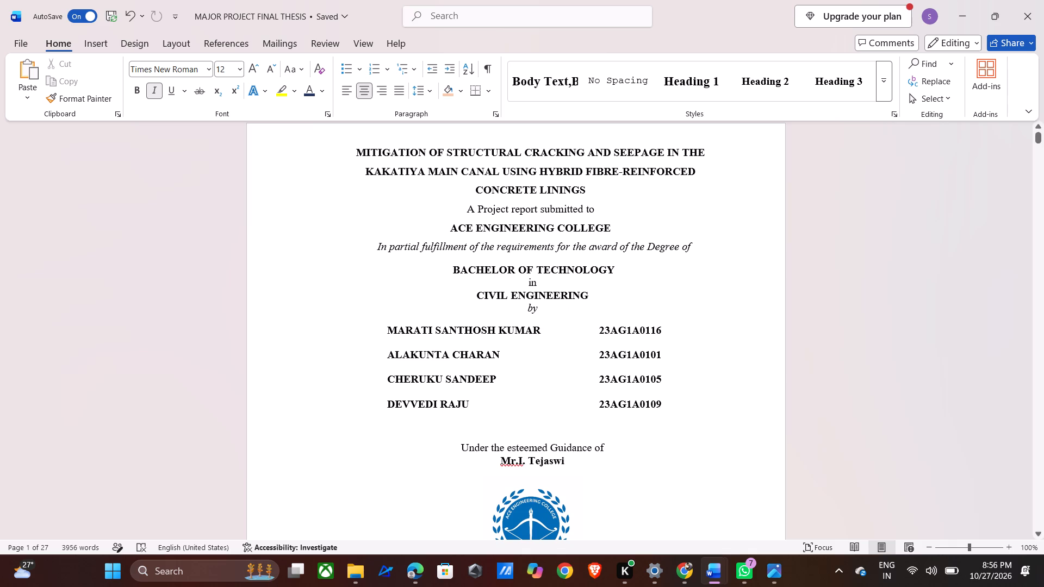
key(Return)
scroll(612, 310, up, 2)
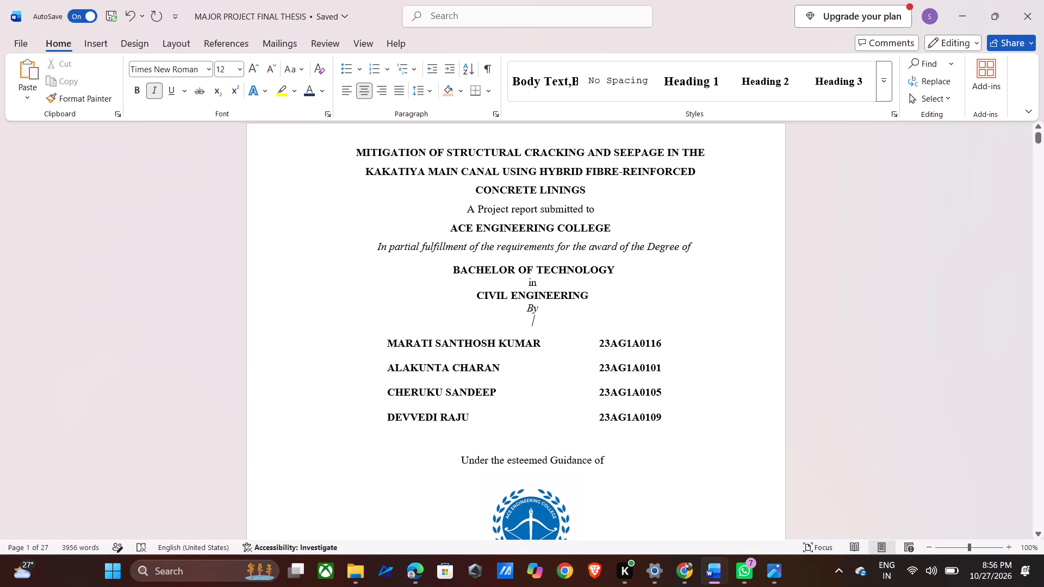
click(534, 306)
key(BackSpace)
key(b)
Insert an empty line above the guide's name on the title page.
scroll(496, 326, down, 6)
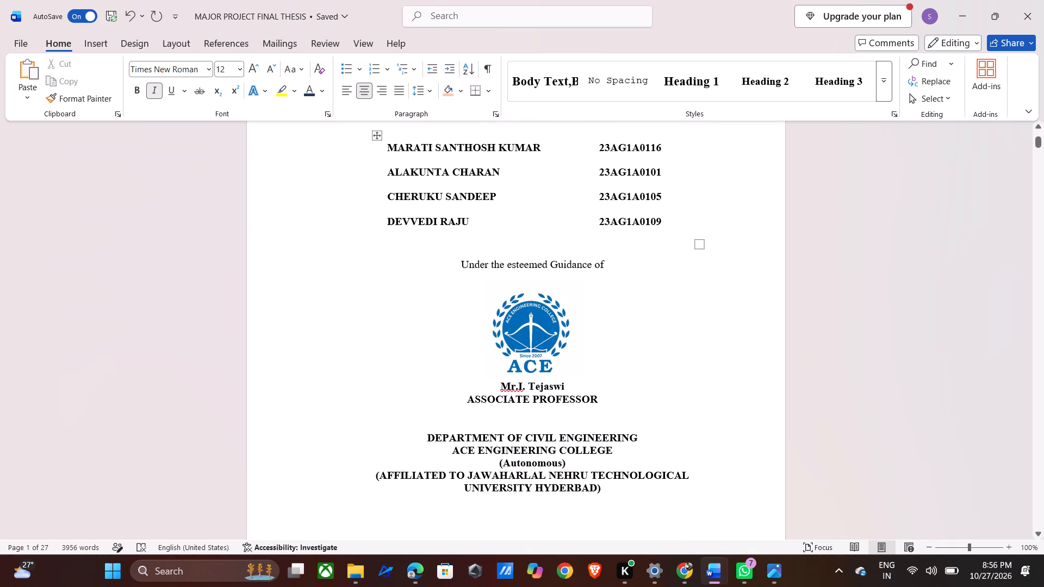
click(545, 365)
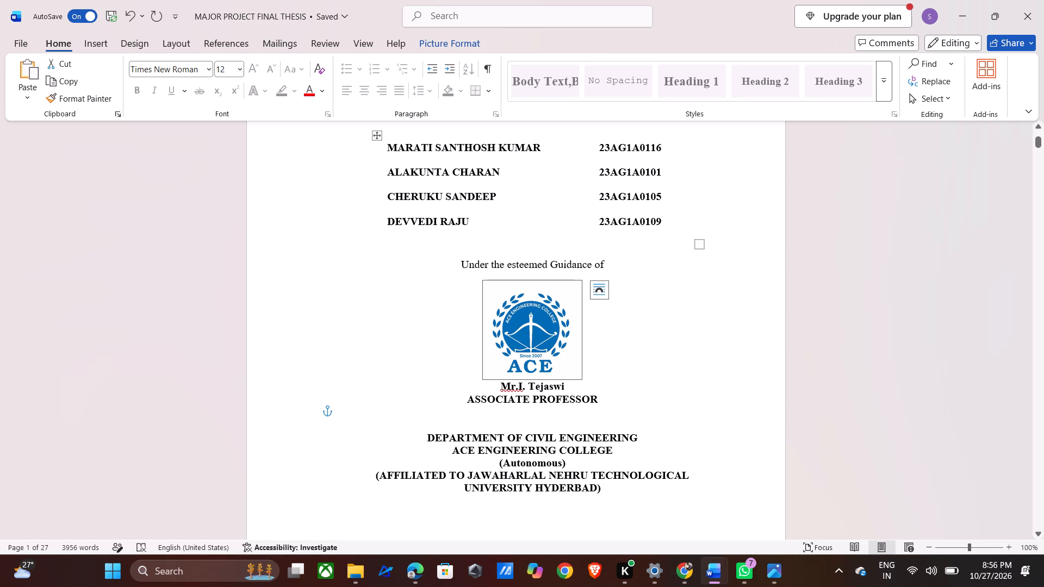
click(499, 382)
click(499, 388)
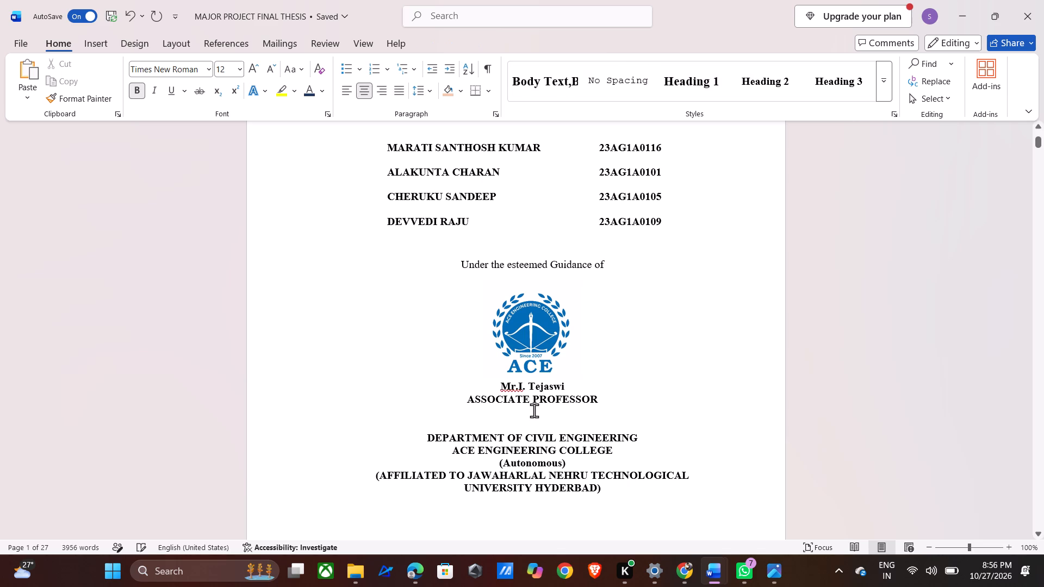
key(Return)
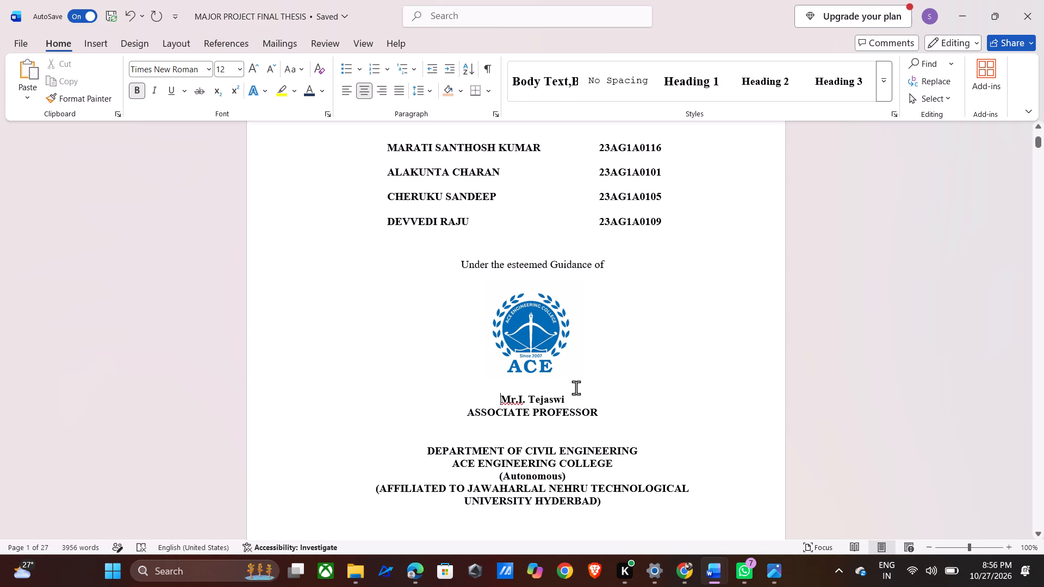
Move the ACE logo on the title page between "ASSOCIATE PROFESSOR" and "DEPARTMENT OF CIVIL ENGINEERING", centred, and save the document.
click(533, 329)
drag(534, 325, 531, 301)
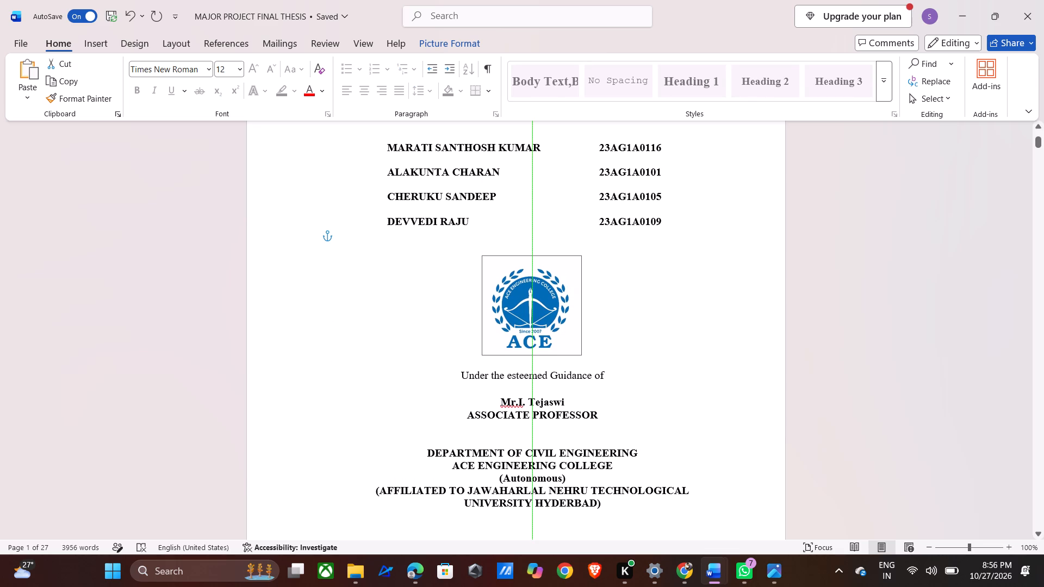
drag(531, 301, 526, 364)
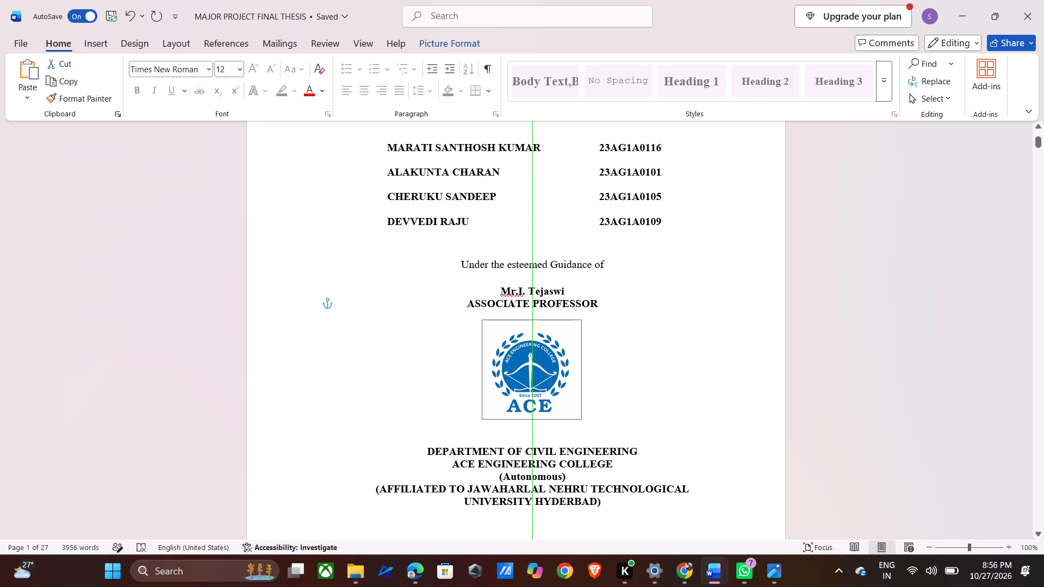
drag(526, 364, 526, 368)
click(679, 361)
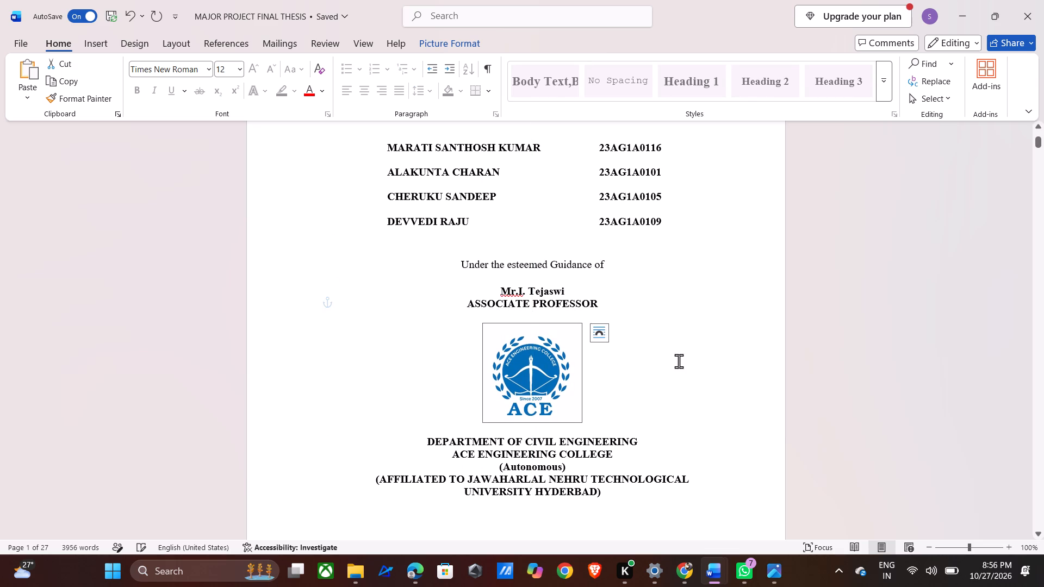
scroll(588, 337, up, 2)
key(ctrl+s)
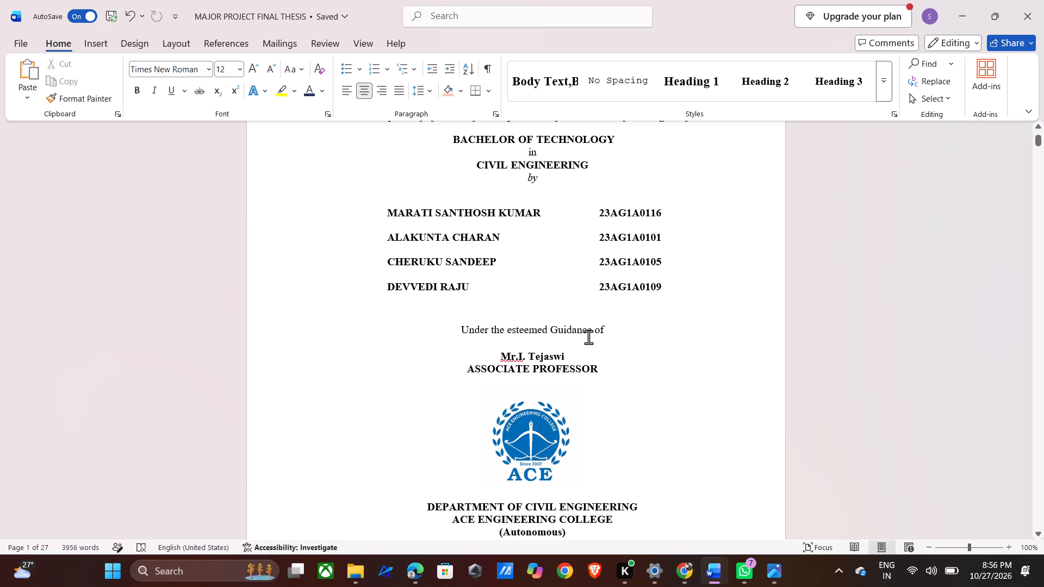
Set the font size of the CERTIFICATE heading to 14.
scroll(571, 371, down, 6)
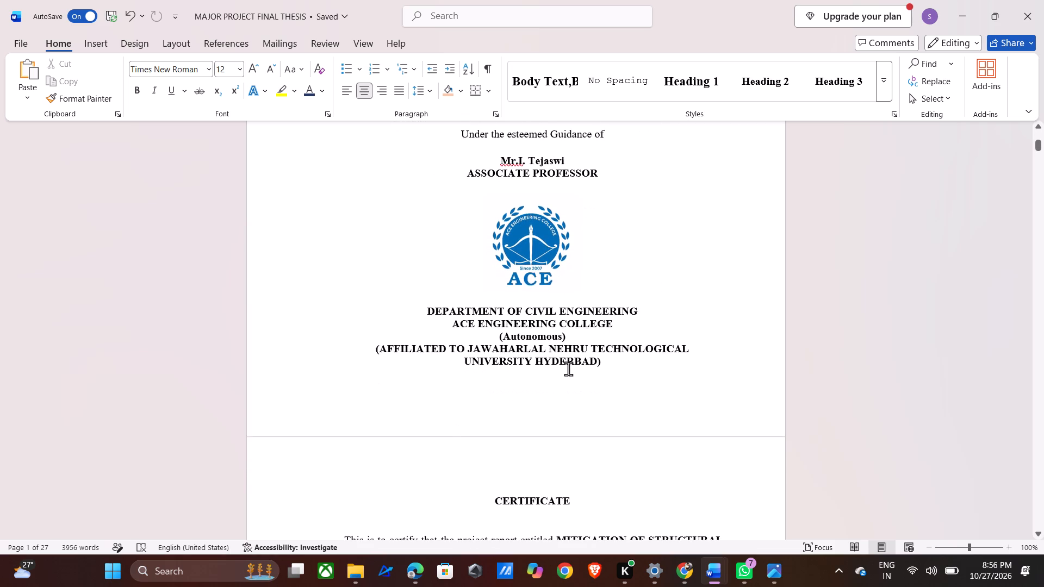
scroll(568, 367, down, 5)
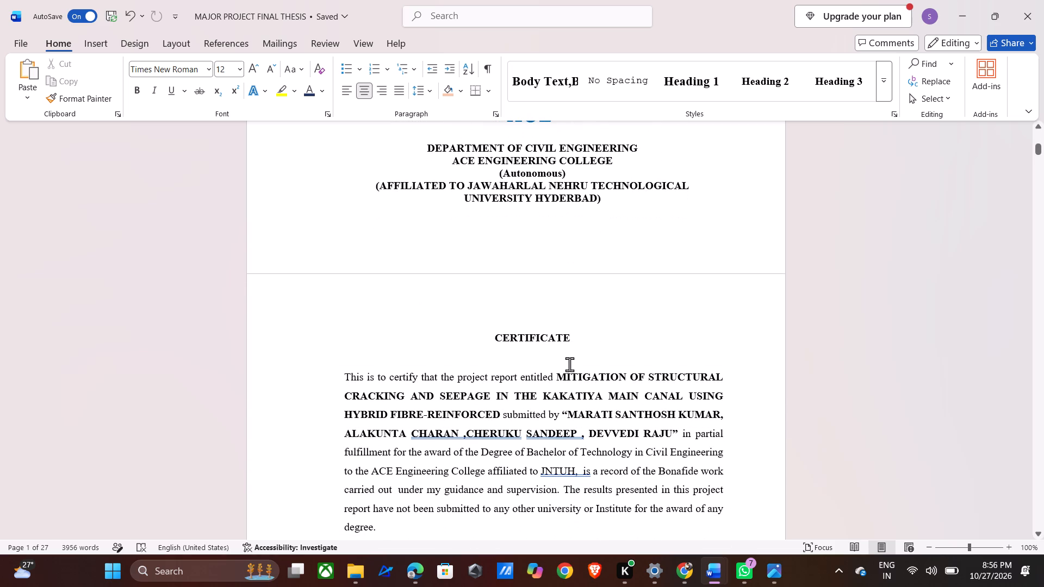
drag(583, 343, 495, 343)
click(583, 301)
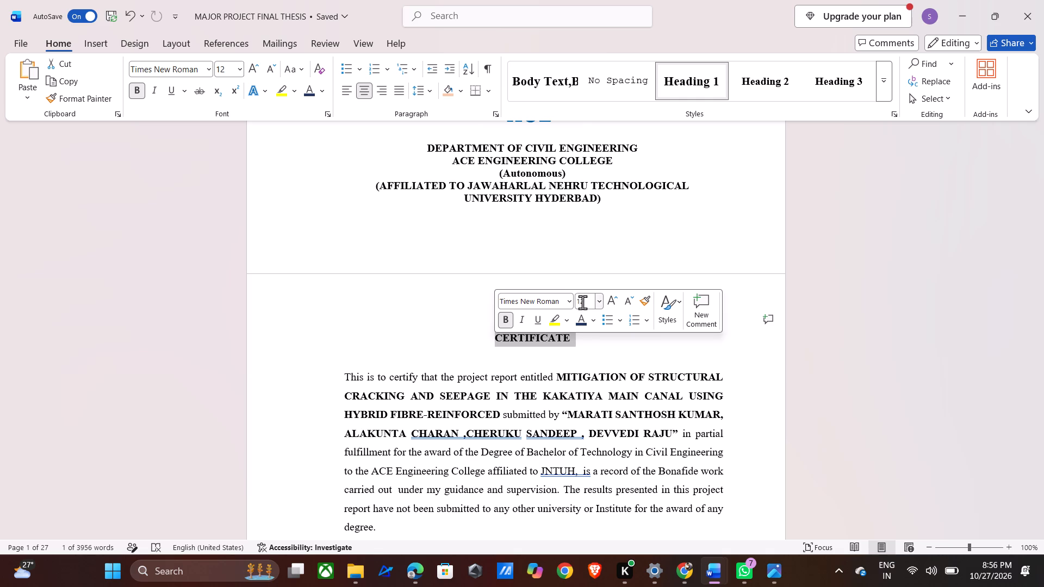
text(14)
key(Return)
click(597, 335)
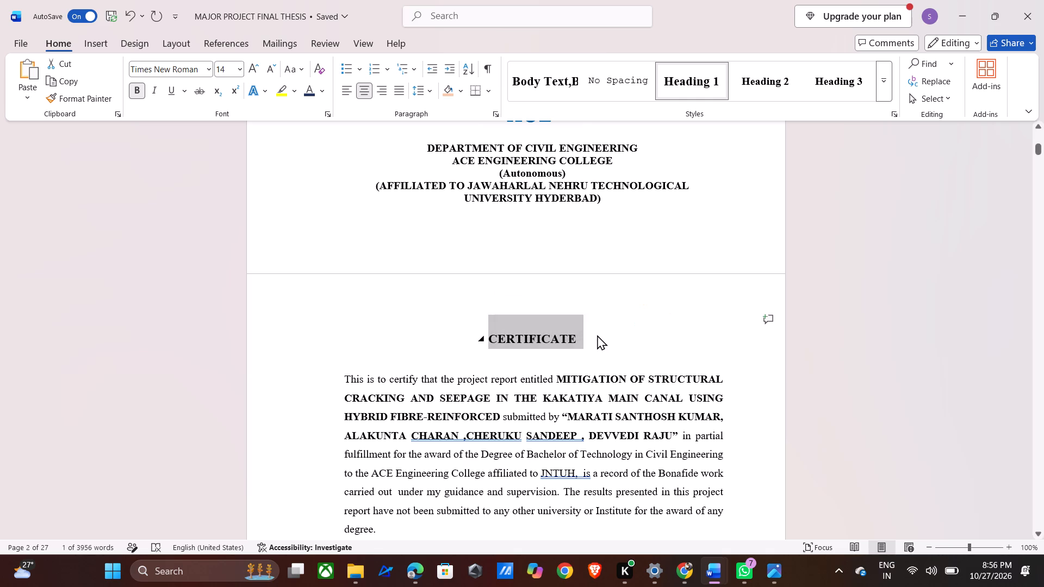
Set the font size of the ACKNOWLEDGEMENT heading to 14.
scroll(592, 303, up, 20)
scroll(592, 303, up, 4)
scroll(590, 316, down, 9)
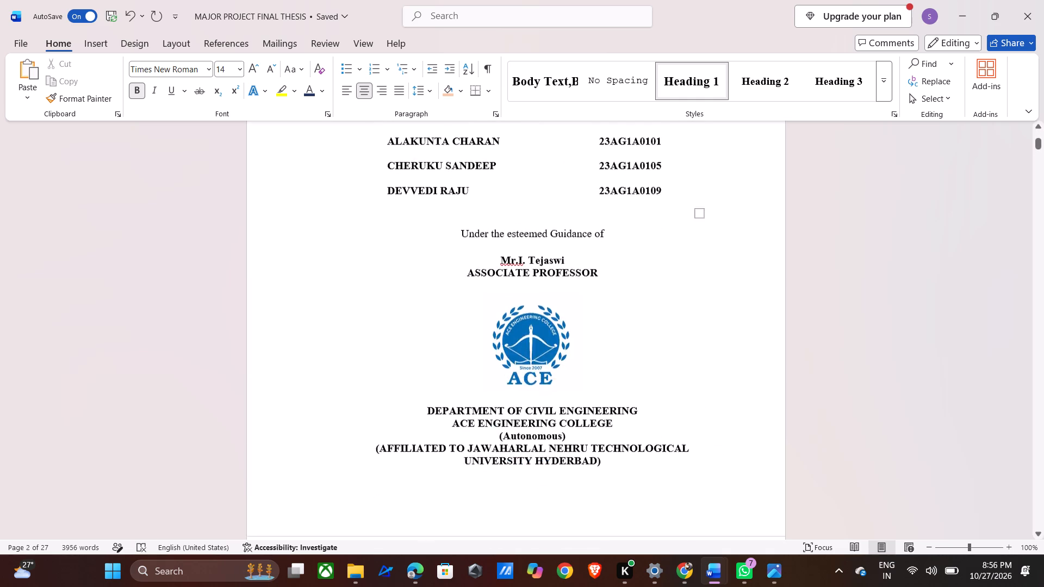
scroll(591, 317, down, 12)
scroll(556, 313, down, 17)
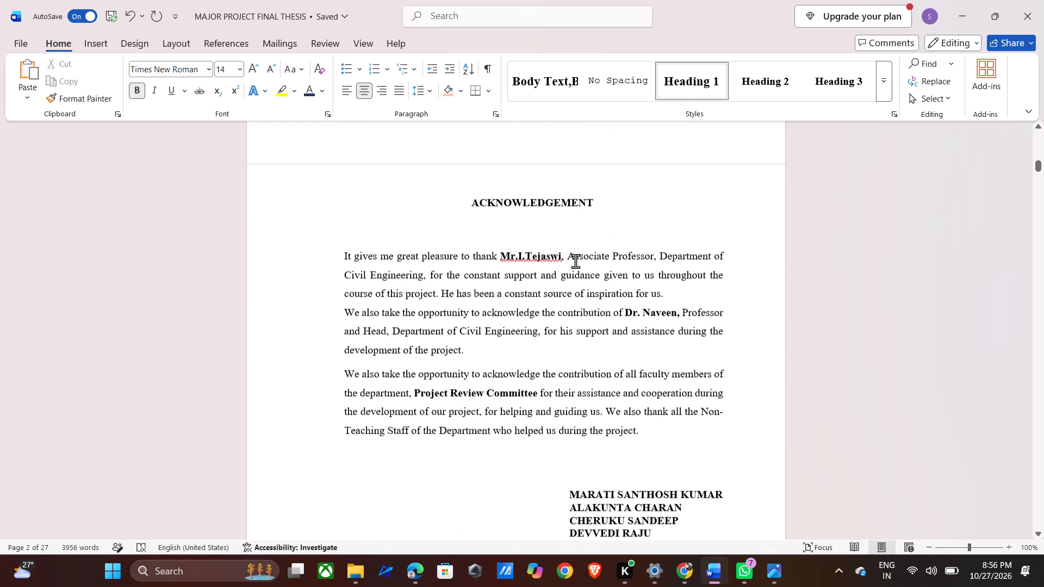
drag(606, 202, 465, 202)
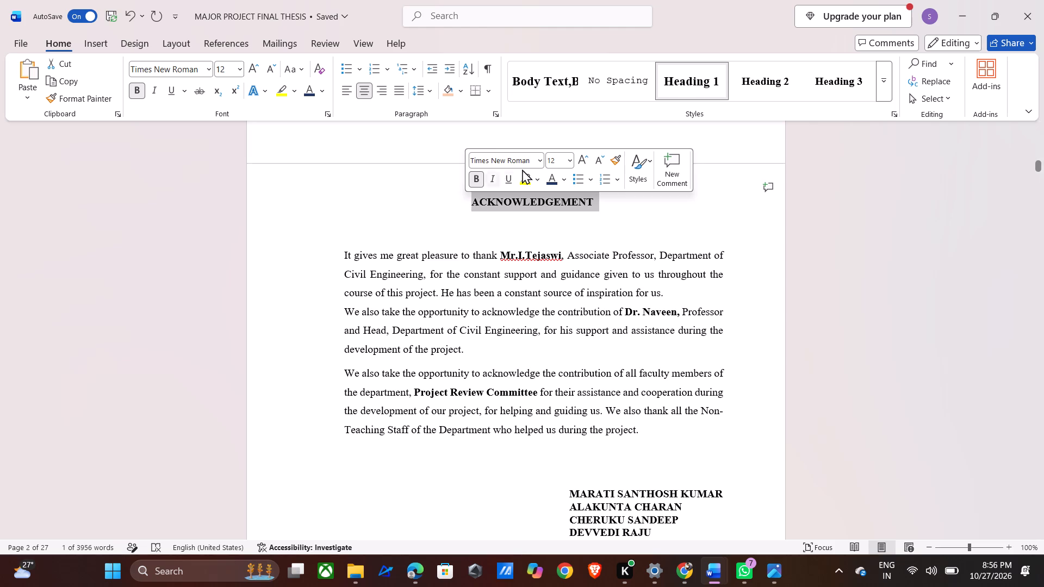
click(548, 157)
text(14)
key(Return)
click(588, 320)
Set the font size of the heading on the page following the acknowledgement to 14.
scroll(588, 320, down, 10)
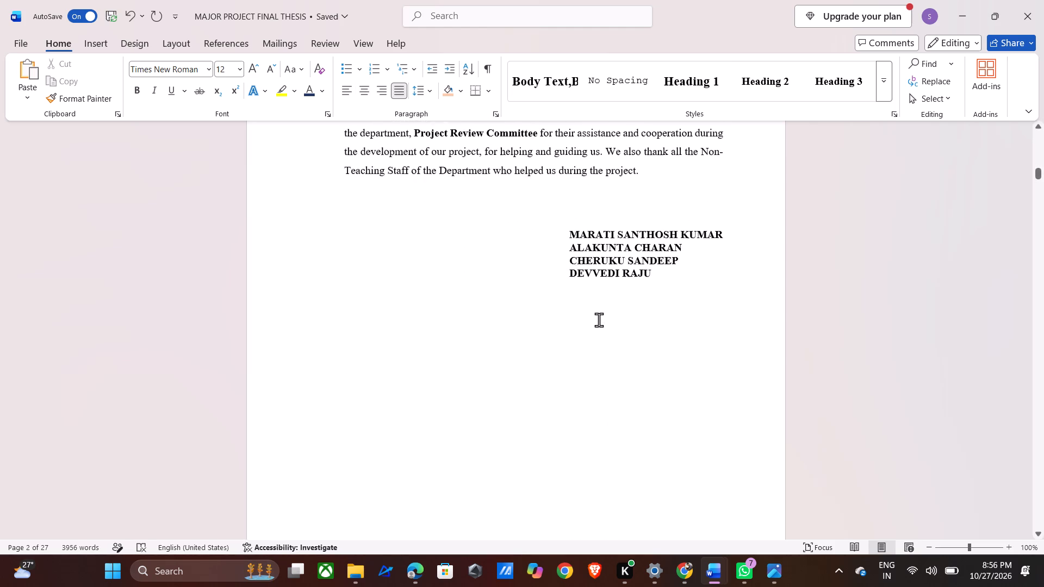
scroll(644, 232, up, 2)
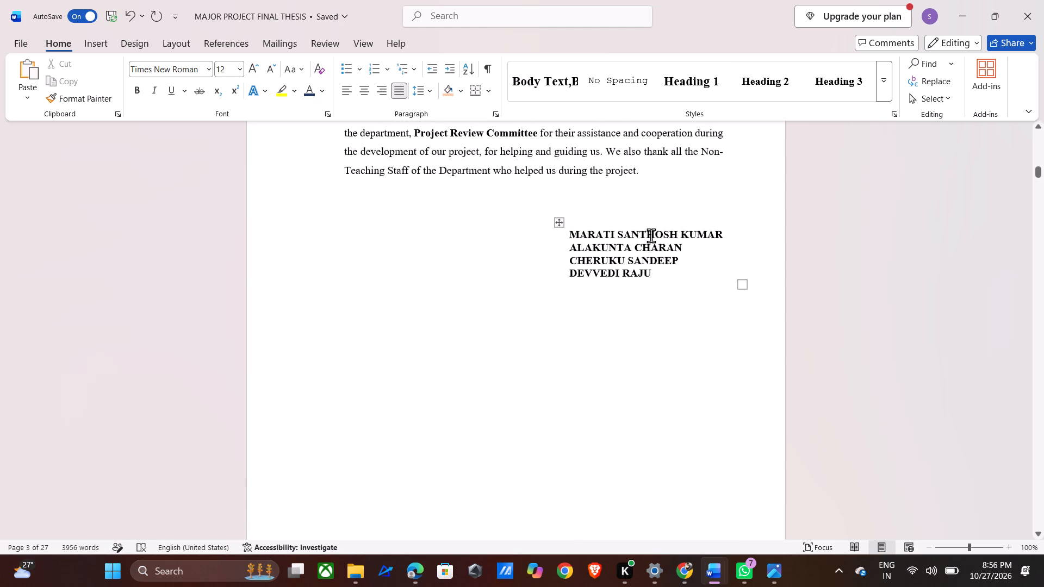
scroll(651, 246, down, 10)
drag(583, 290, 457, 288)
click(546, 246)
text(14)
key(Return)
click(555, 344)
Set the font size of the TABLE OF CONTENTS heading to 14.
scroll(555, 344, down, 8)
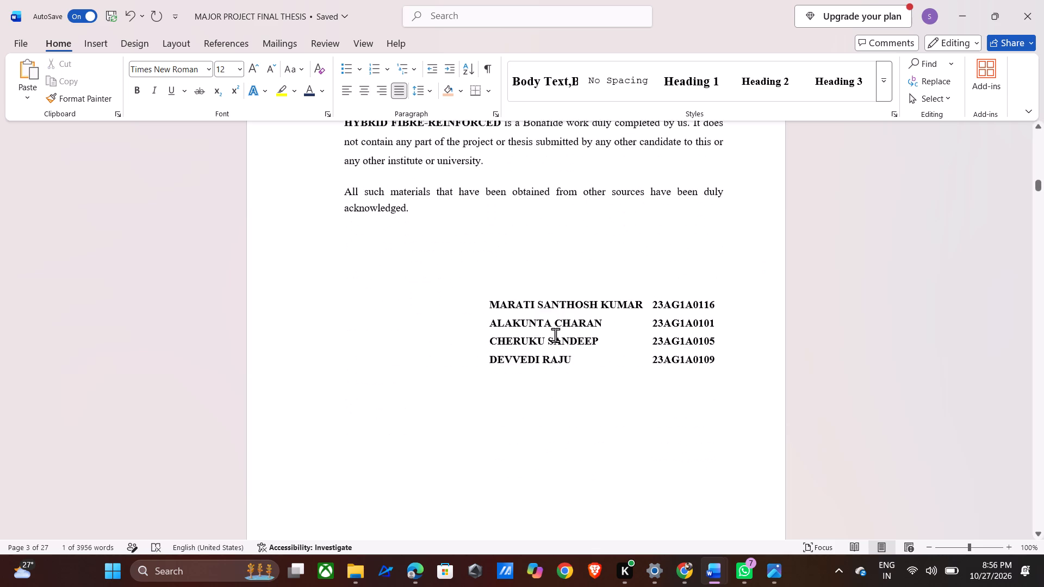
scroll(555, 335, down, 11)
drag(593, 312, 482, 311)
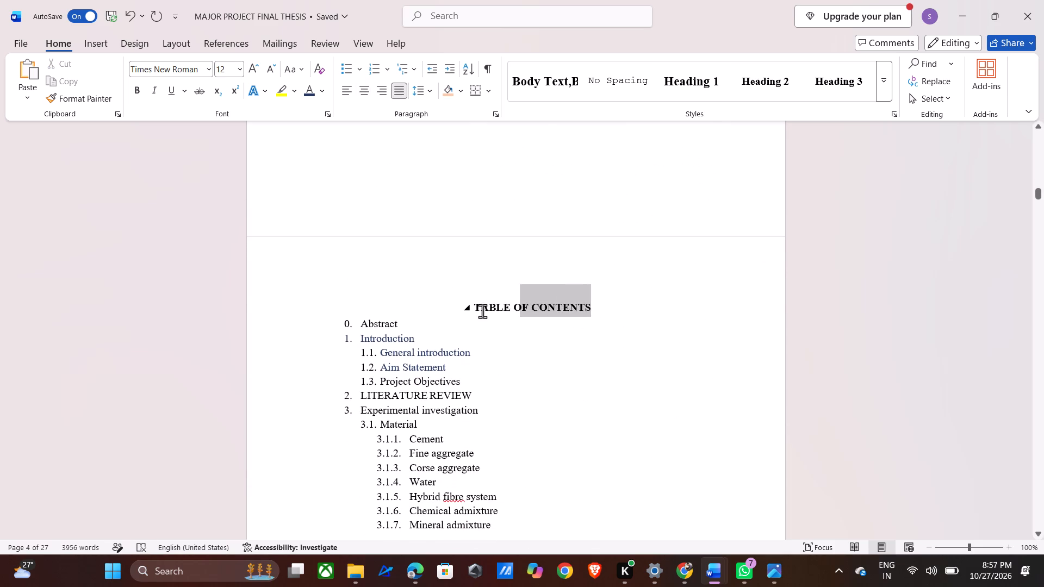
drag(482, 311, 480, 311)
click(570, 271)
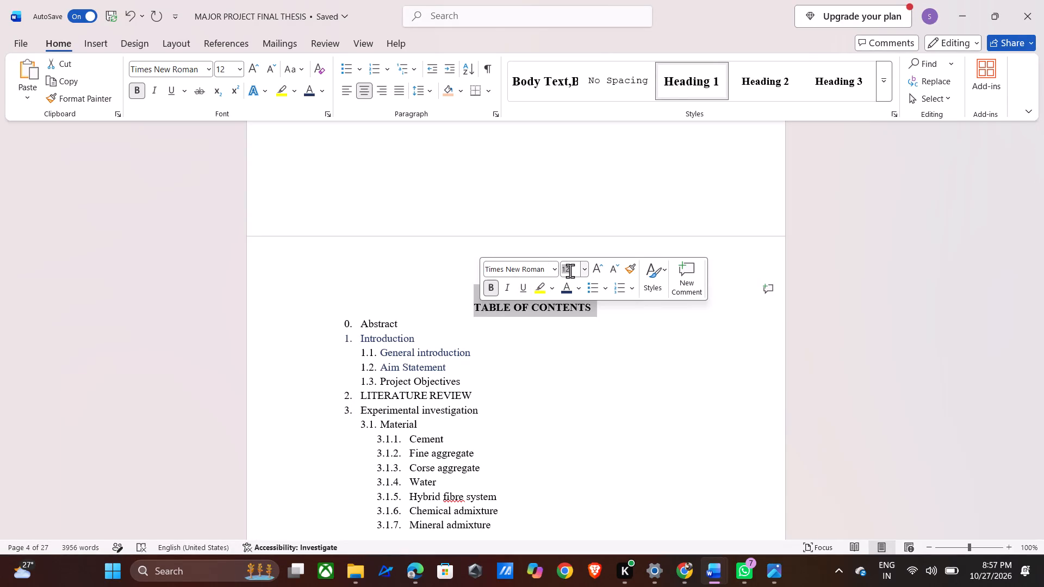
text(14)
key(Return)
click(555, 335)
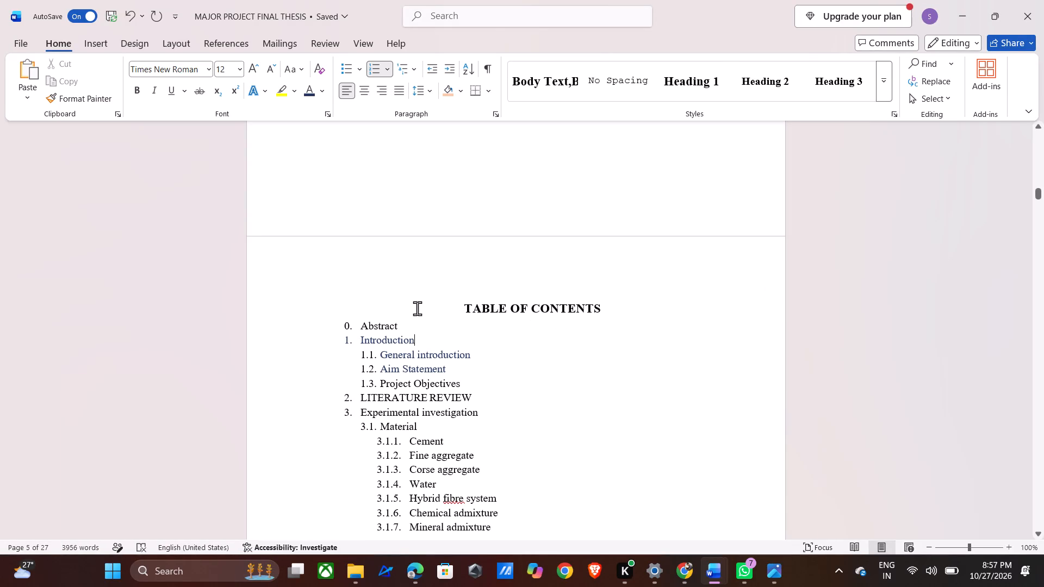
Set the font size of the ABSTRACT heading to 14.
scroll(421, 345, down, 20)
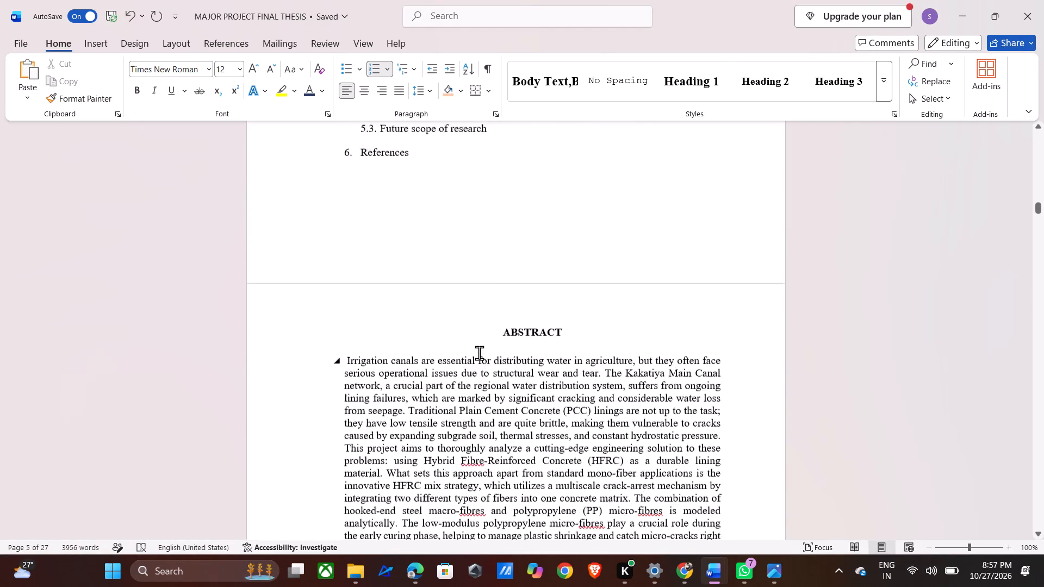
drag(568, 273, 484, 276)
click(574, 229)
text(14)
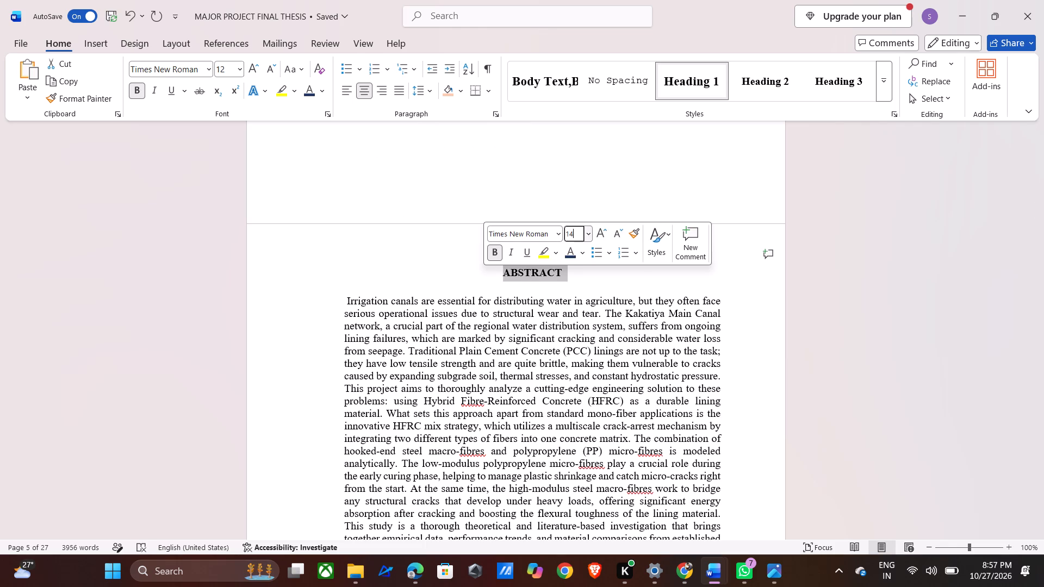
key(Return)
click(374, 375)
Set the font size of the "Keywords:" heading below the abstract to 14.
scroll(432, 374, down, 12)
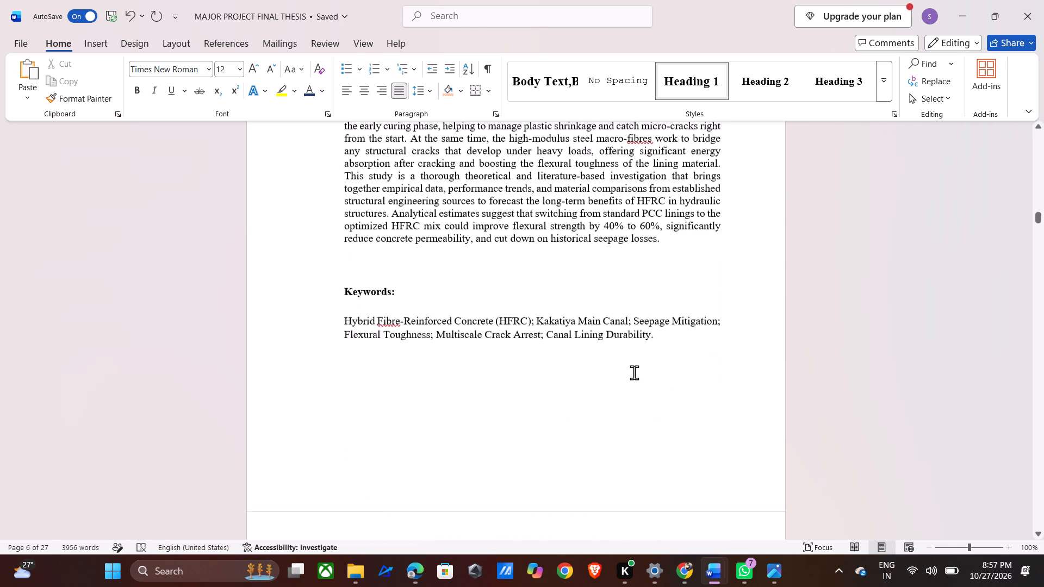
drag(406, 249, 391, 249)
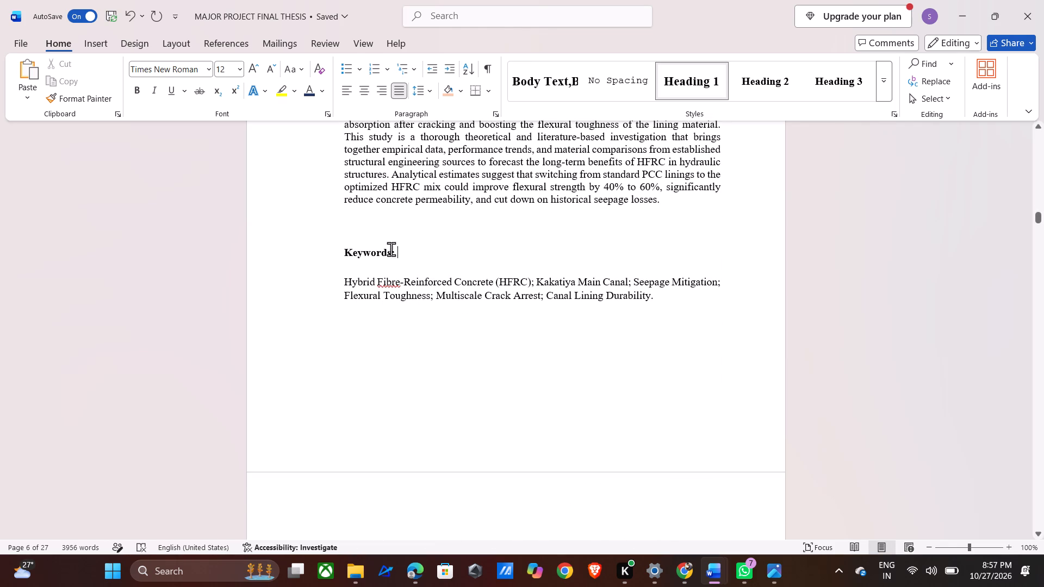
drag(391, 249, 337, 248)
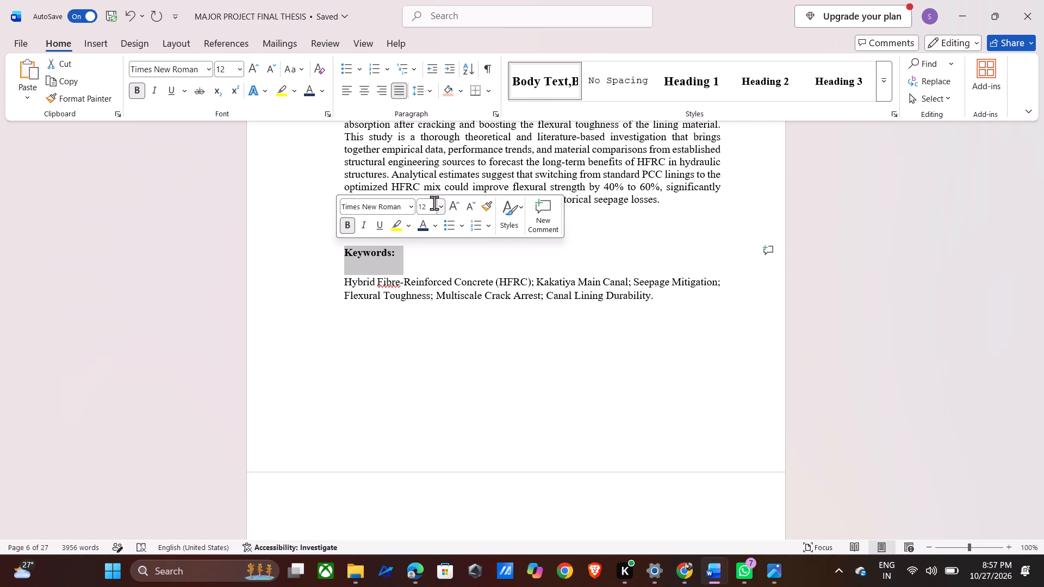
click(433, 203)
text(14)
key(Return)
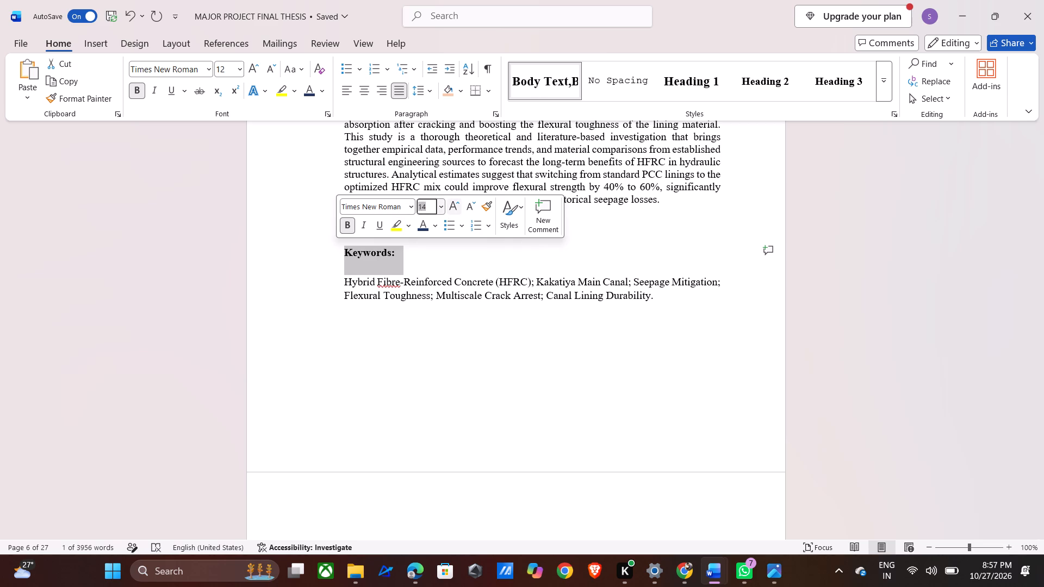
click(440, 289)
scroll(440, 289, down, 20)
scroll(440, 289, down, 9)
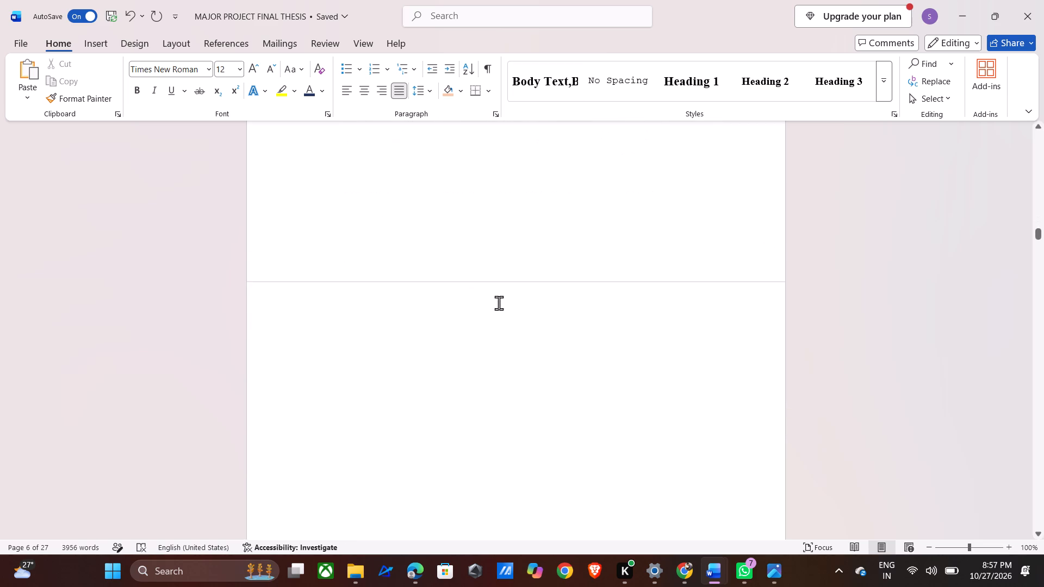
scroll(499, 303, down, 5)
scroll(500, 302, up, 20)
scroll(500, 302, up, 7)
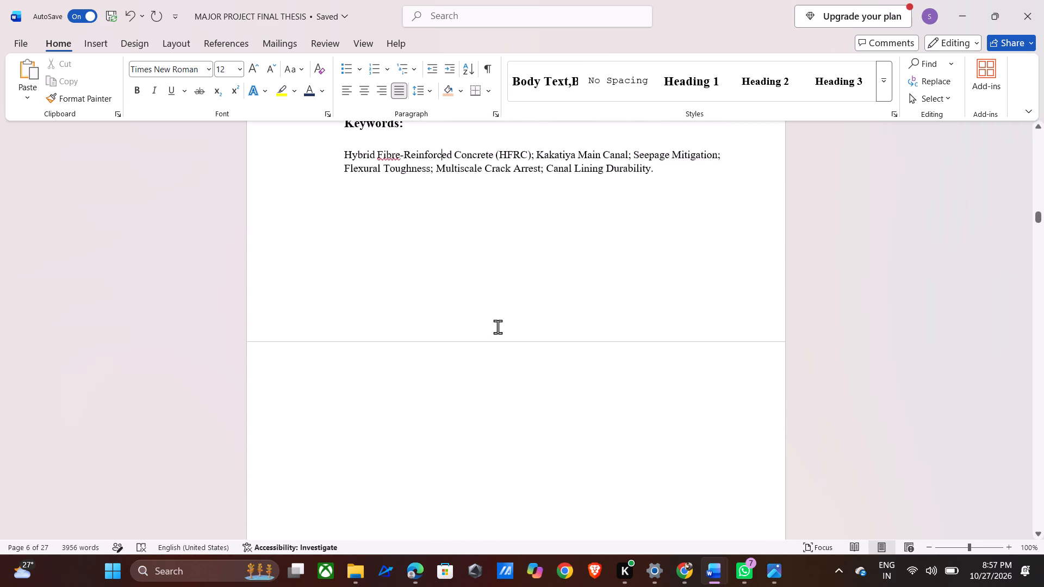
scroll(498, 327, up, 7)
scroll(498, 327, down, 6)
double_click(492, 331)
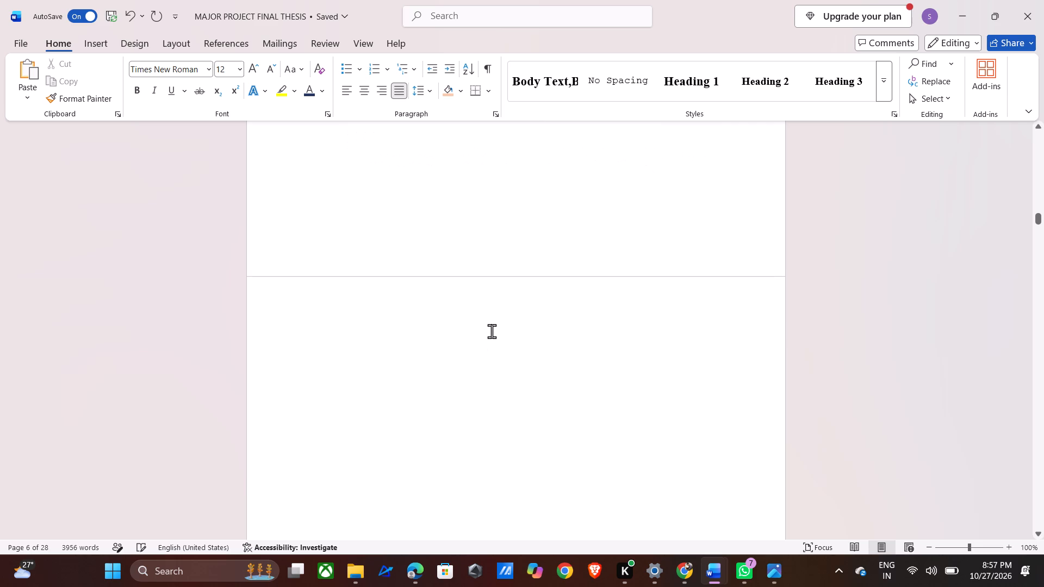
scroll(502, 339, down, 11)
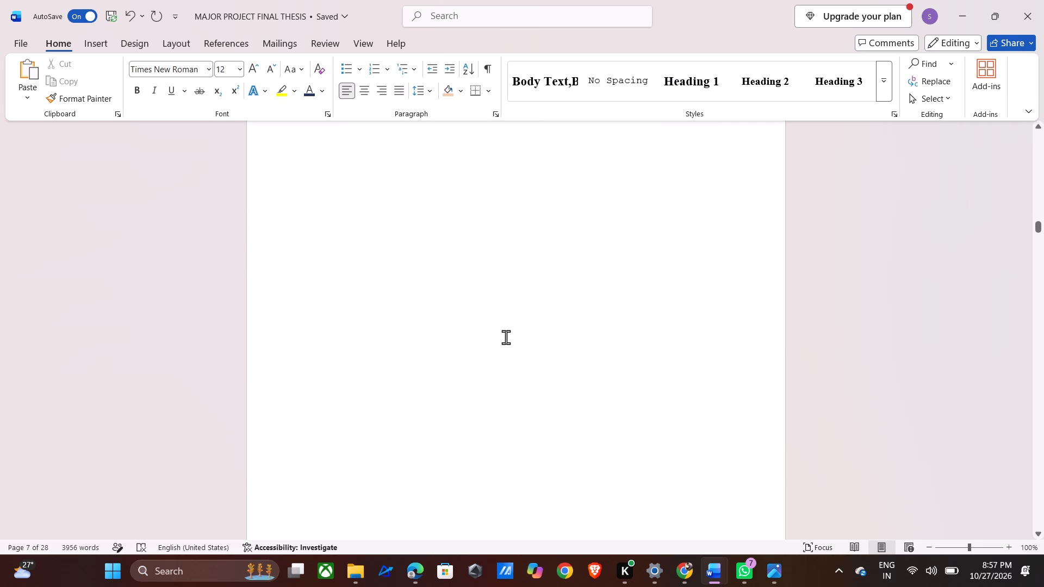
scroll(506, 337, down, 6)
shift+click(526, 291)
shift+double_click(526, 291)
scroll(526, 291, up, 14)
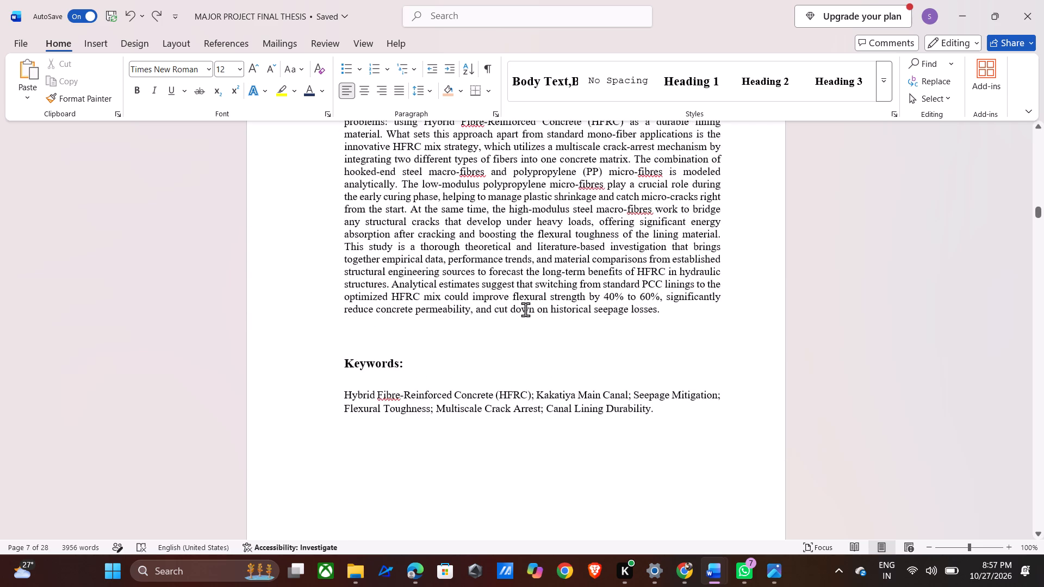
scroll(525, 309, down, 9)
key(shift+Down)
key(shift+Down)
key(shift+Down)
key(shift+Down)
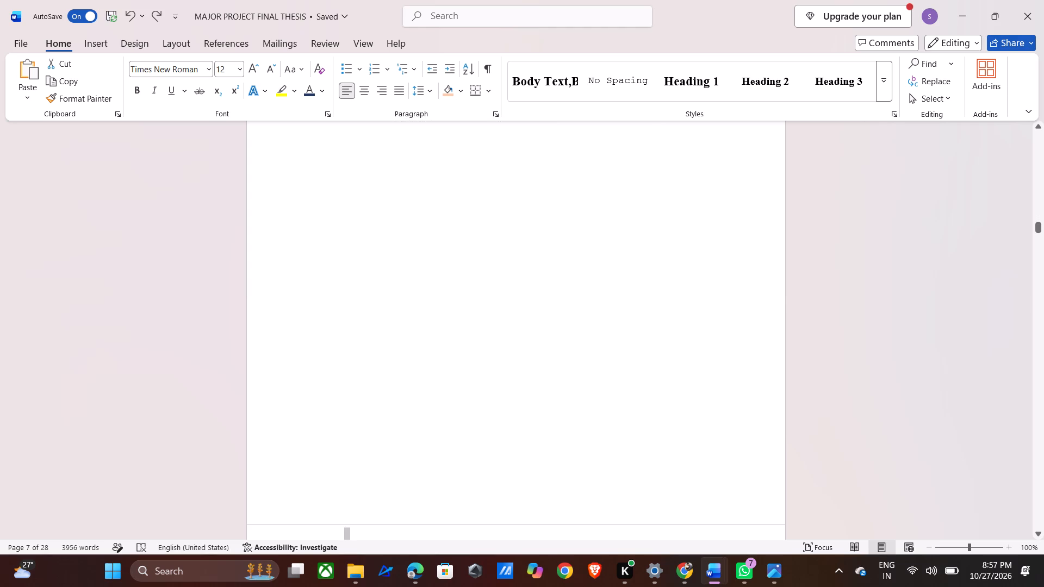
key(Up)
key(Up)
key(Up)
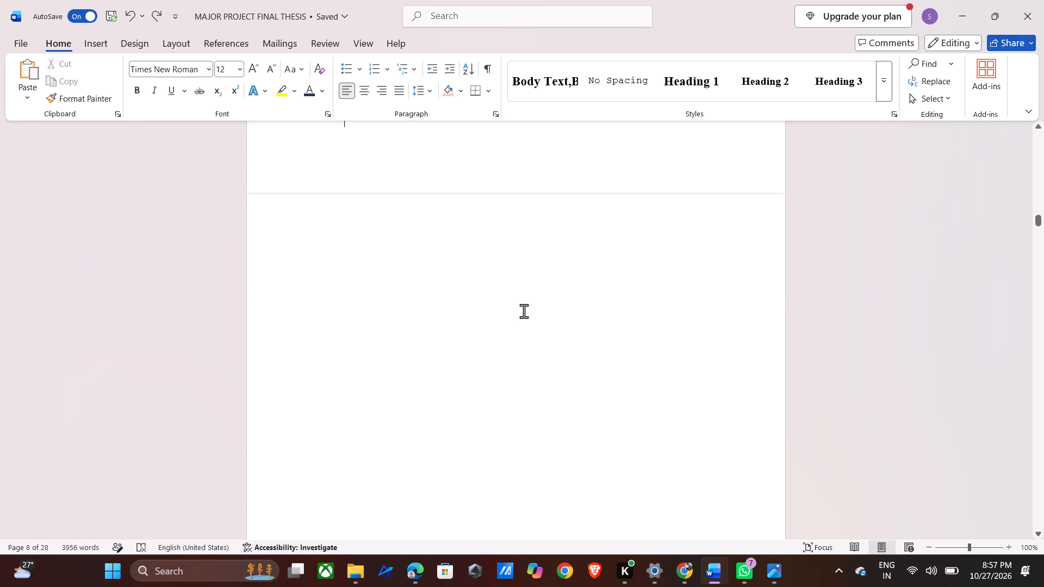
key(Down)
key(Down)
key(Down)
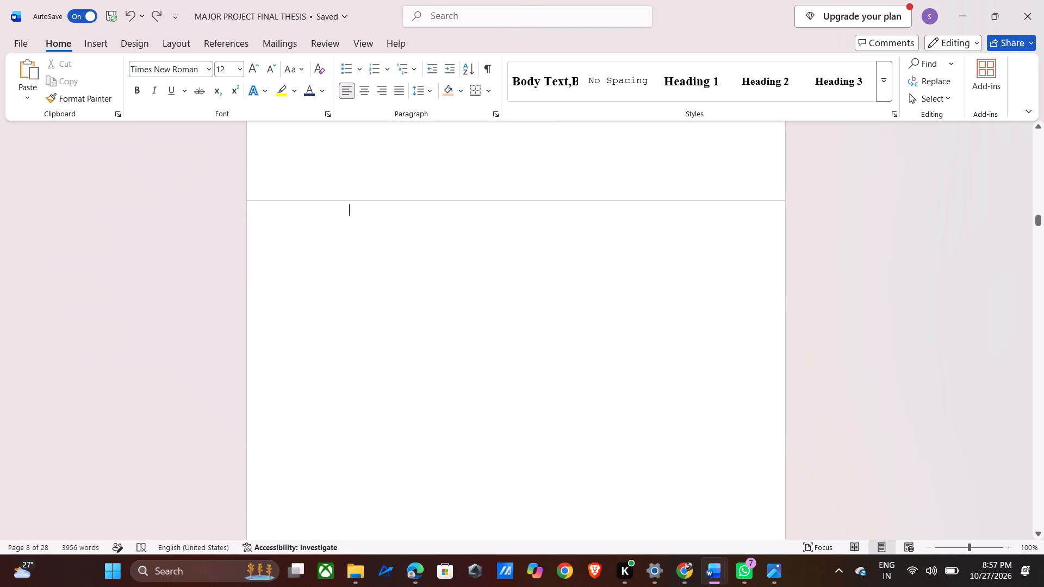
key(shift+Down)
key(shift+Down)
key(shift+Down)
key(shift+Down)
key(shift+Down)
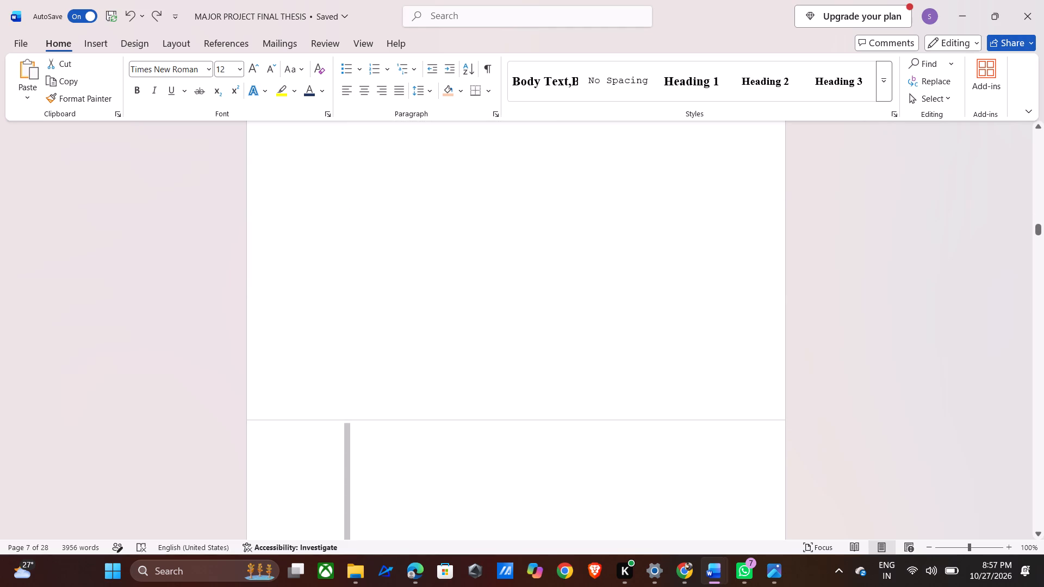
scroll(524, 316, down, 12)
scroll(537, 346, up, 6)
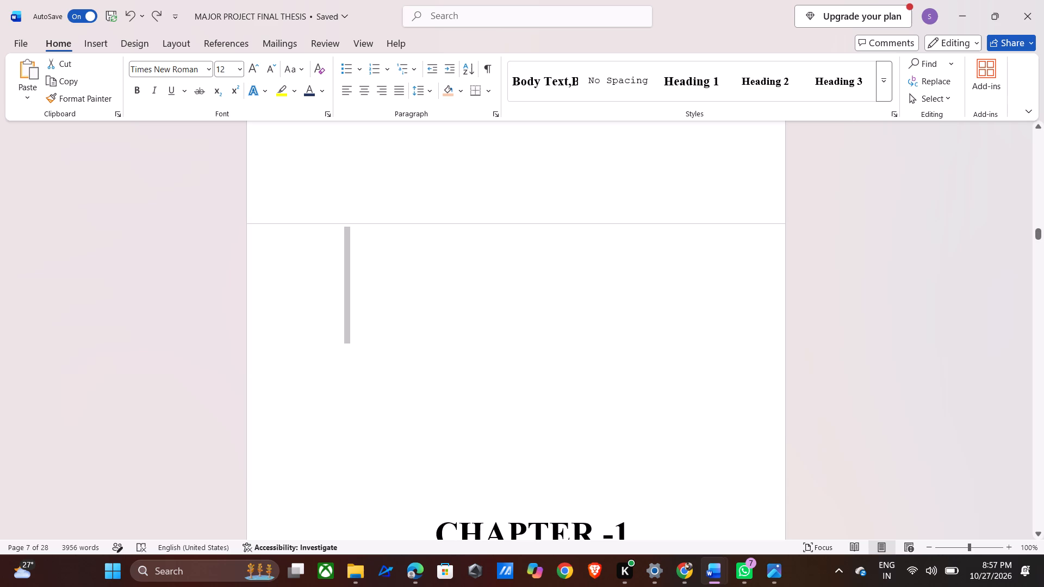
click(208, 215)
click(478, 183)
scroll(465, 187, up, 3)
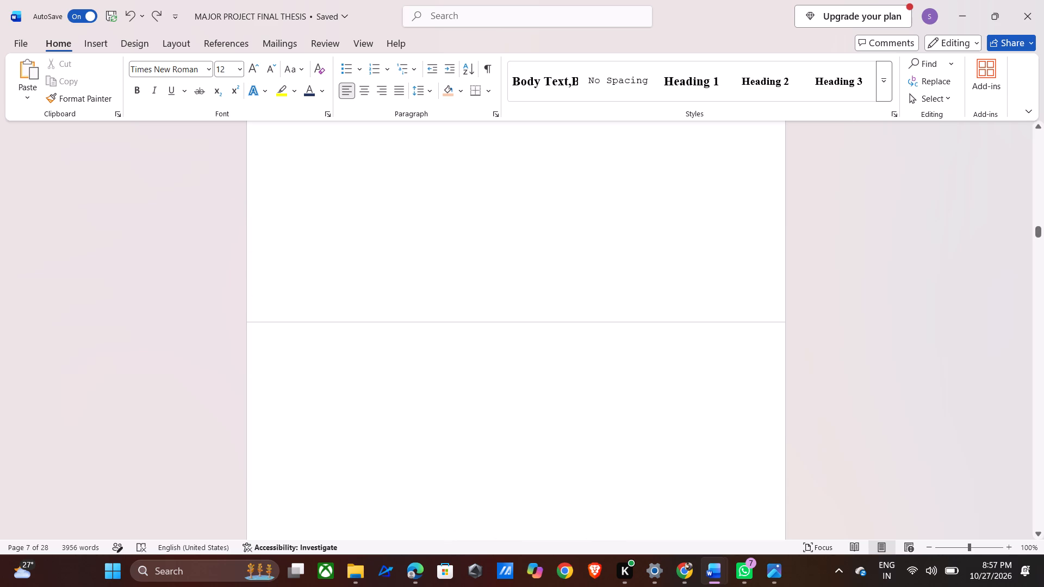
Delete the empty lines that push the CHAPTER -1 title down its page, bringing it to the top of that page.
double_click(458, 238)
key(Delete)
key(Delete)
key(Delete)
key(Delete)
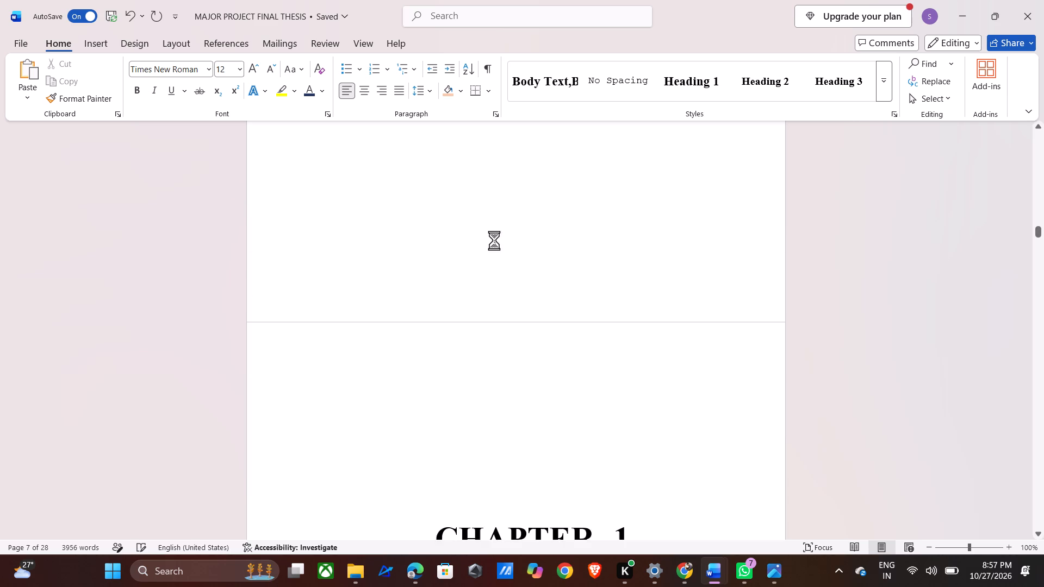
key(Delete)
key(Delete)
key(Delete)
key(Delete)
key(Delete)
key(Delete)
key(Delete)
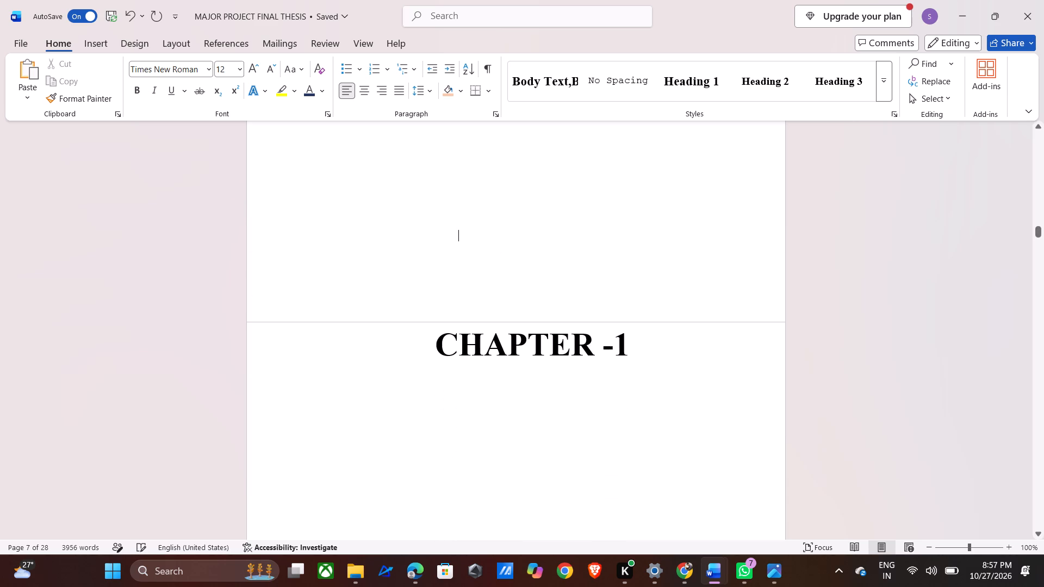
key(Delete)
key(Delete)
Delete the empty lines on the blank page following the abstract to pull the CHAPTER -1 title up onto it.
scroll(495, 240, up, 9)
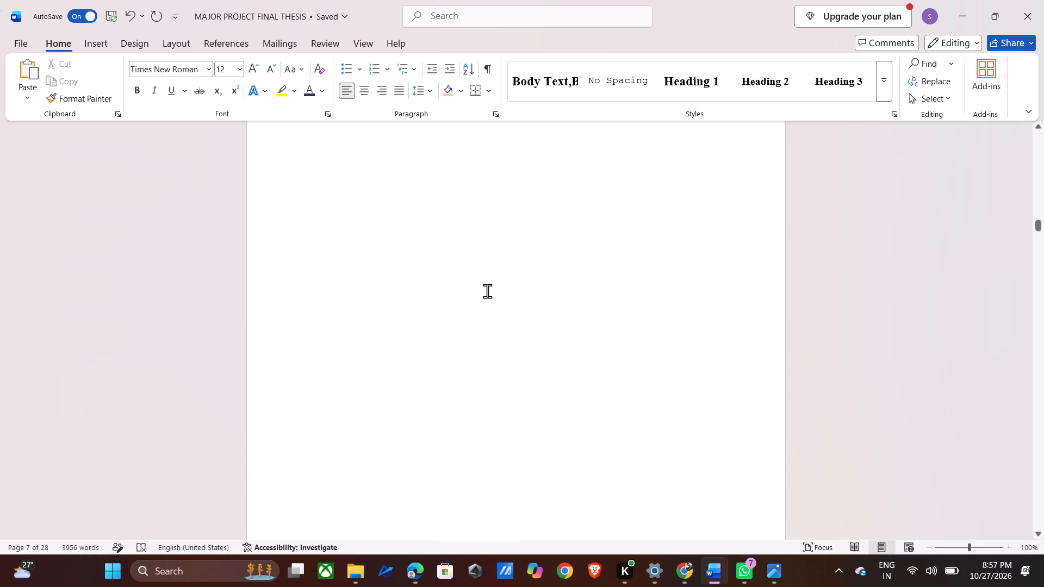
double_click(467, 321)
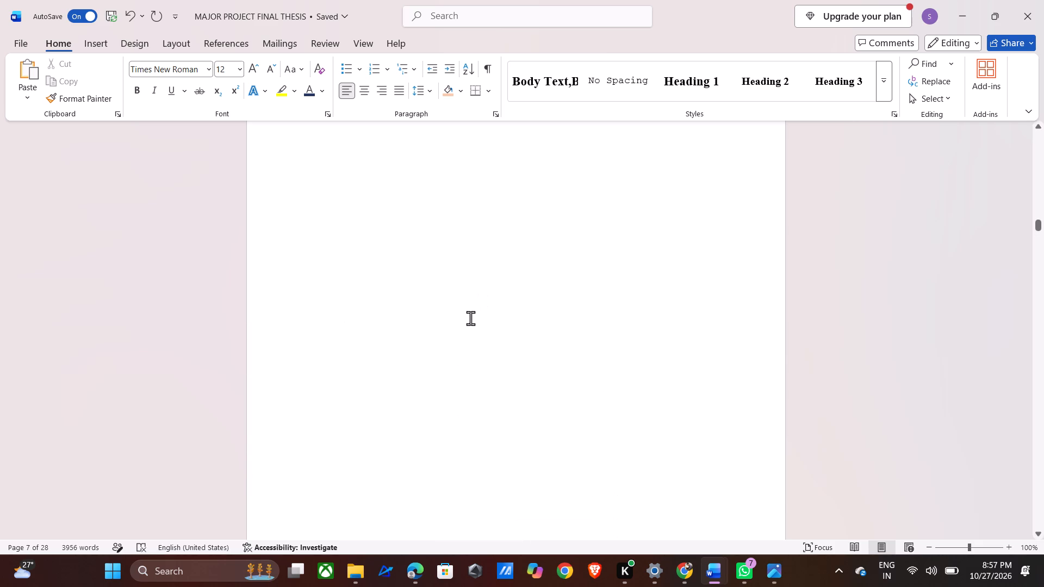
click(470, 318)
key(Delete)
key(Delete)
key(Delete)
key(Delete)
key(Delete)
key(Delete)
key(Delete)
key(Delete)
key(Delete)
key(Delete)
key(Delete)
key(Delete)
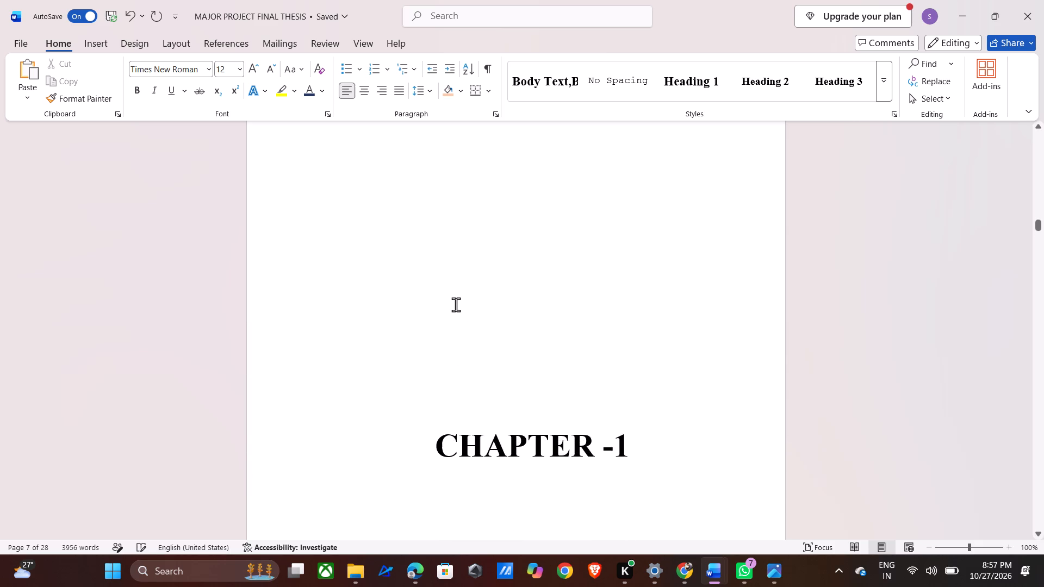
key(Delete)
Delete further empty lines above the CHAPTER -1 title so it sits higher on the page following the abstract.
scroll(456, 304, up, 15)
scroll(457, 307, down, 13)
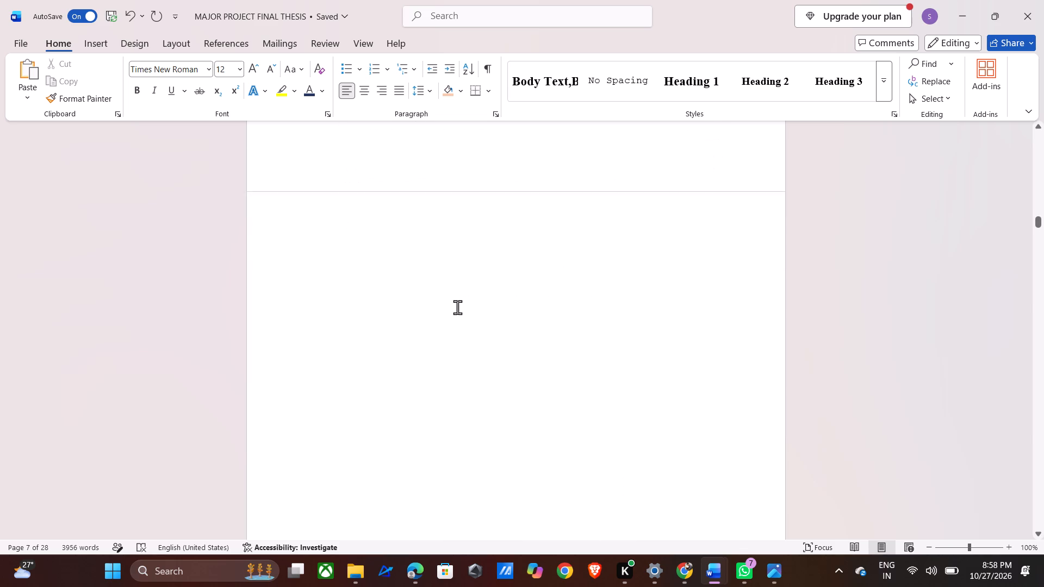
key(Delete)
key(Delete)
key(Delete)
key(Delete)
key(Delete)
scroll(457, 307, up, 4)
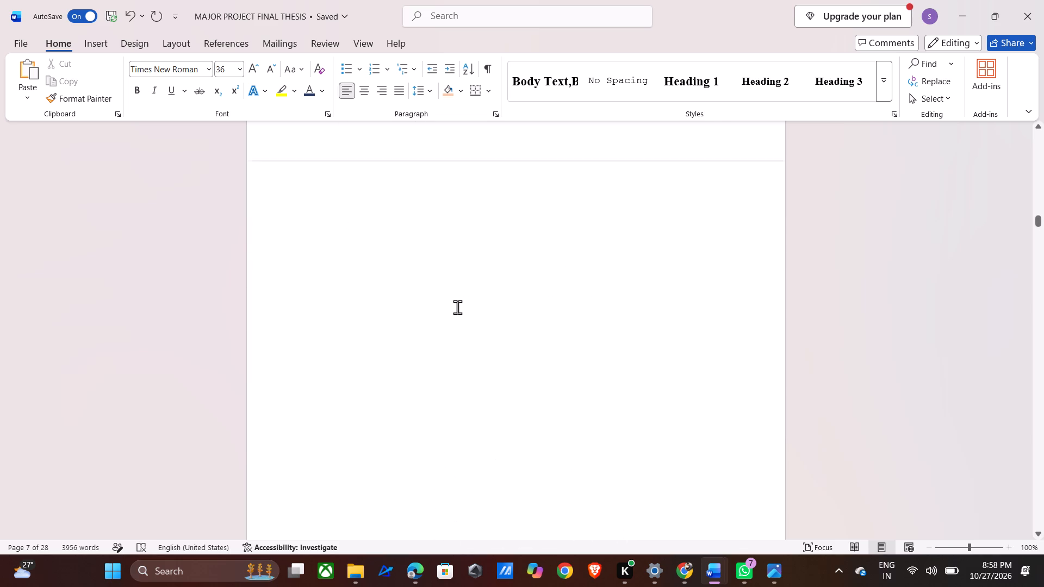
scroll(457, 307, down, 1)
double_click(457, 307)
key(Delete)
key(Delete)
key(Delete)
key(Delete)
key(Delete)
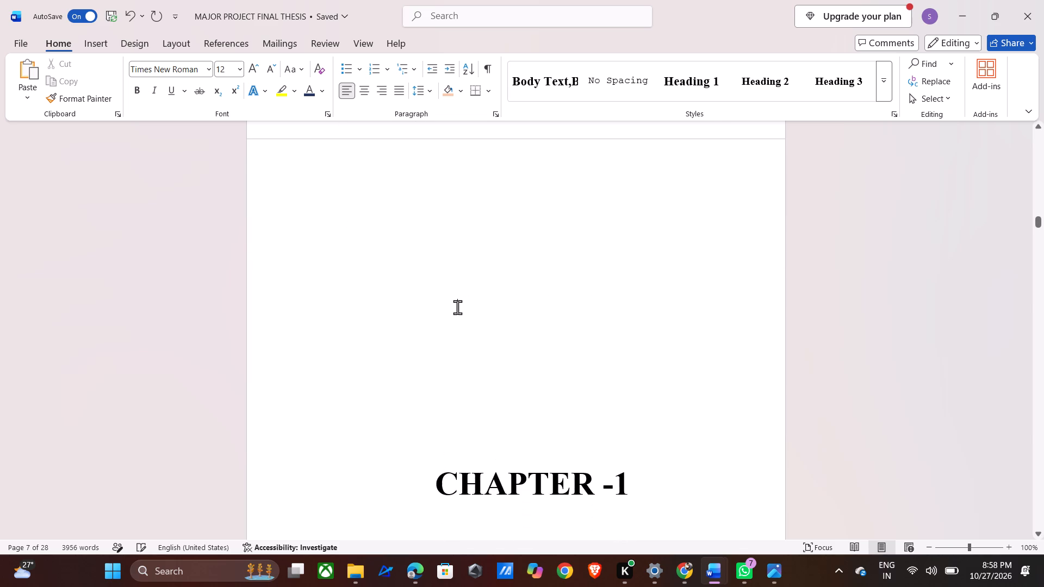
key(Delete)
key(Delete)
key(Delete)
Add one blank line in the empty space below the CHAPTER -1 title, keeping INTRODUCTION at the top of the following page.
scroll(511, 319, down, 14)
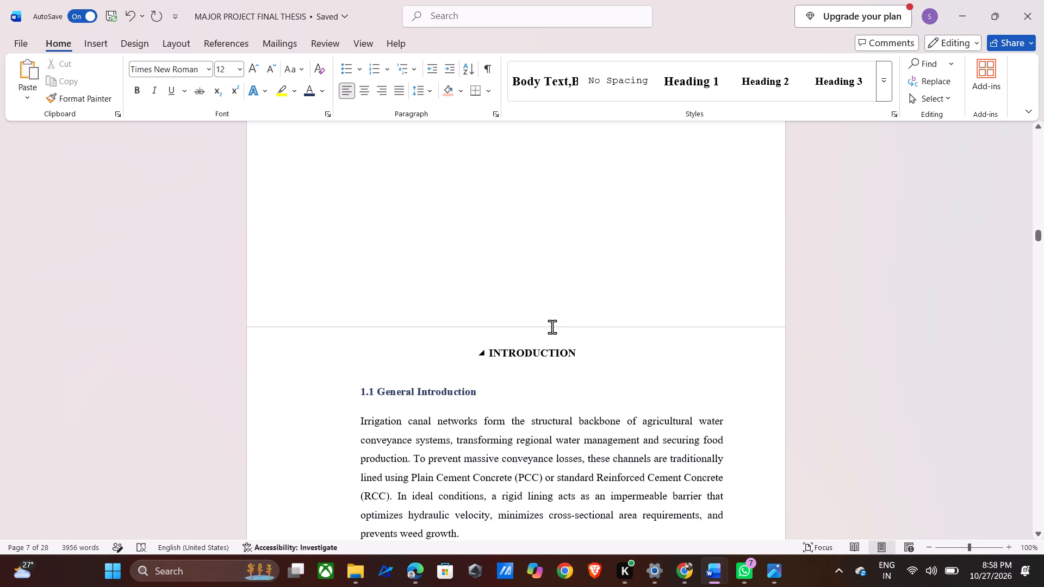
click(535, 252)
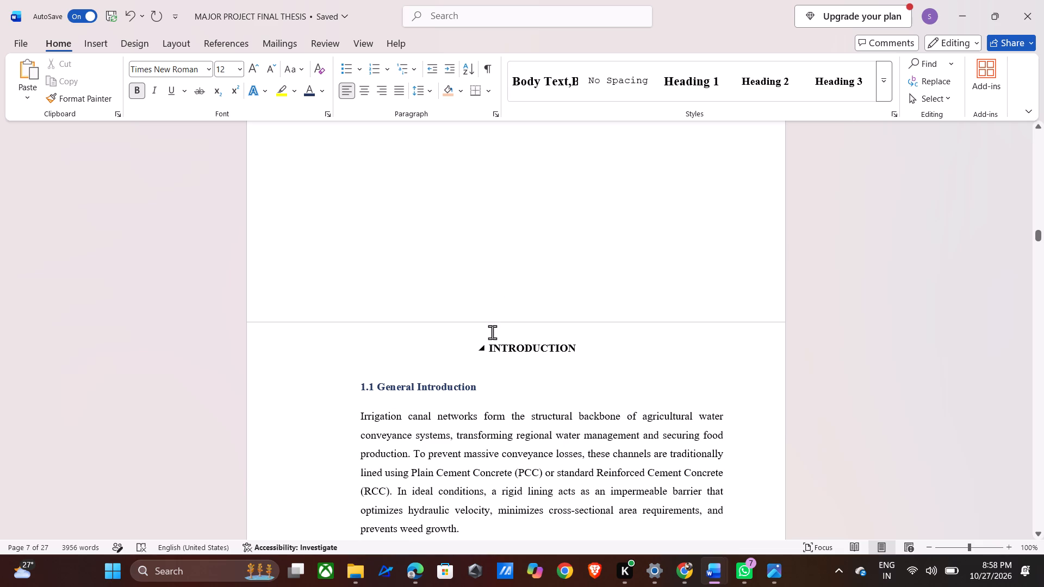
key(Return)
key(Return)
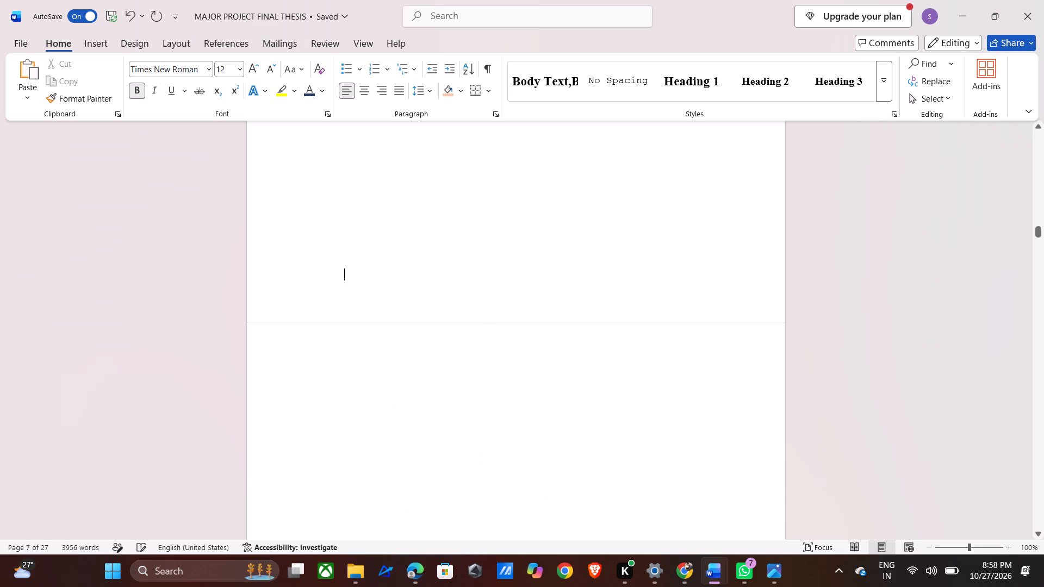
key(BackSpace)
Set the font size of the INTRODUCTION heading to 14.
scroll(539, 335, down, 1)
drag(592, 320, 488, 319)
click(573, 279)
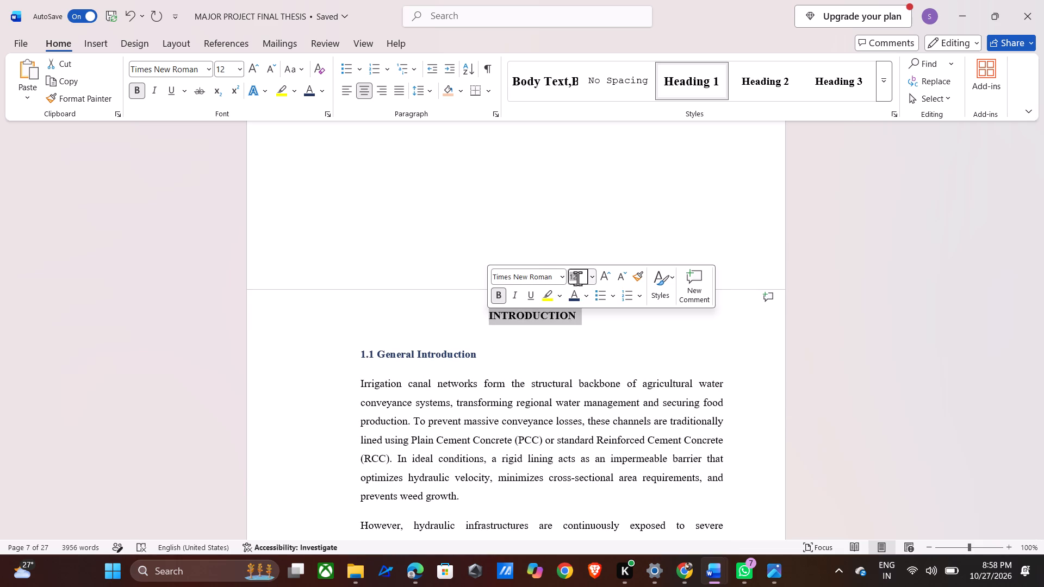
key(1)
key(4)
key(Return)
click(453, 453)
Set the font size of the LITERATURE REVIEW heading to 14.
scroll(455, 450, down, 9)
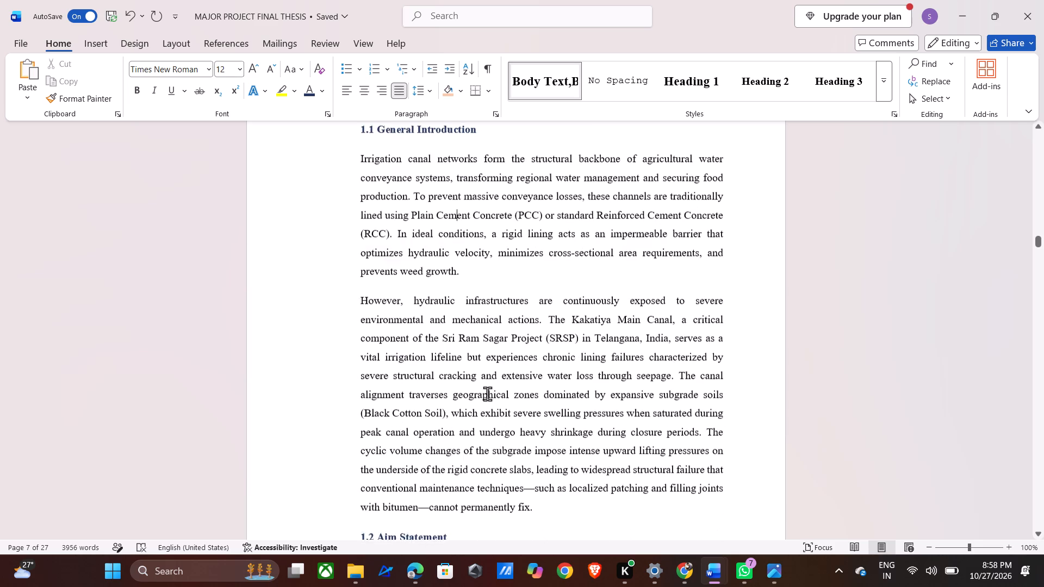
scroll(487, 394, down, 9)
scroll(470, 389, up, 15)
scroll(446, 320, down, 13)
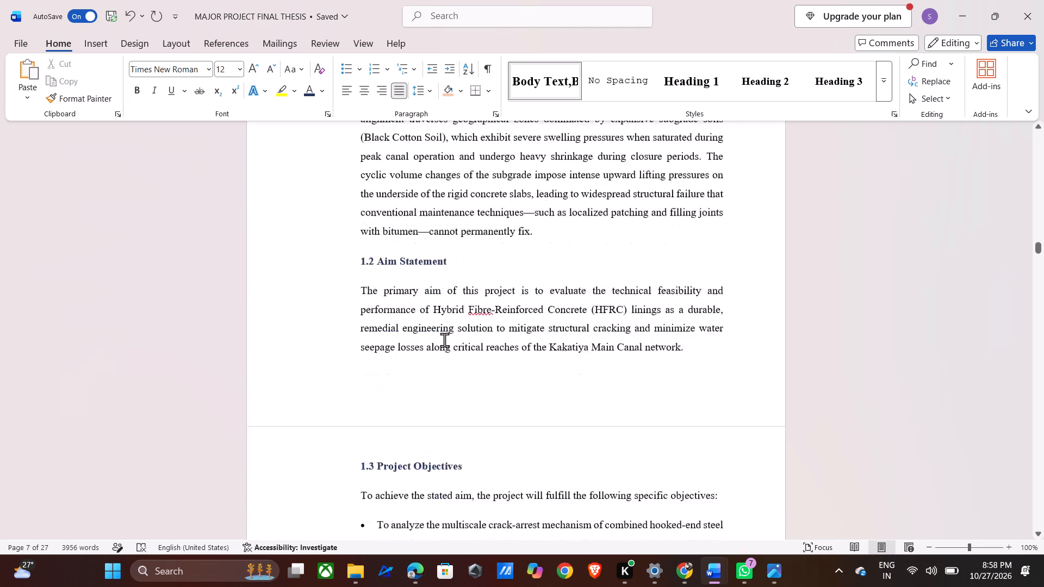
scroll(444, 340, down, 14)
scroll(444, 340, down, 7)
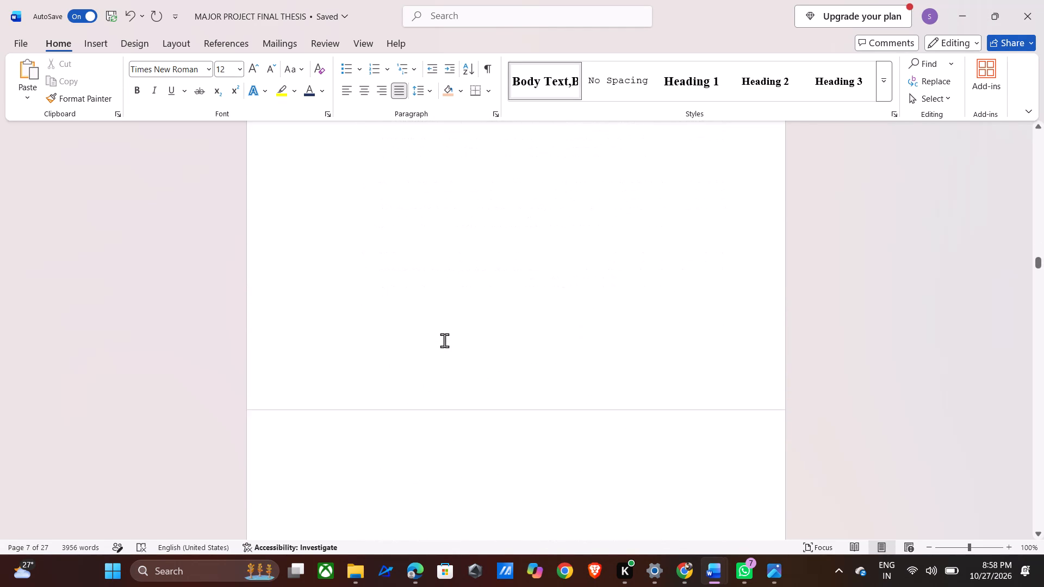
scroll(444, 340, down, 11)
scroll(444, 340, down, 14)
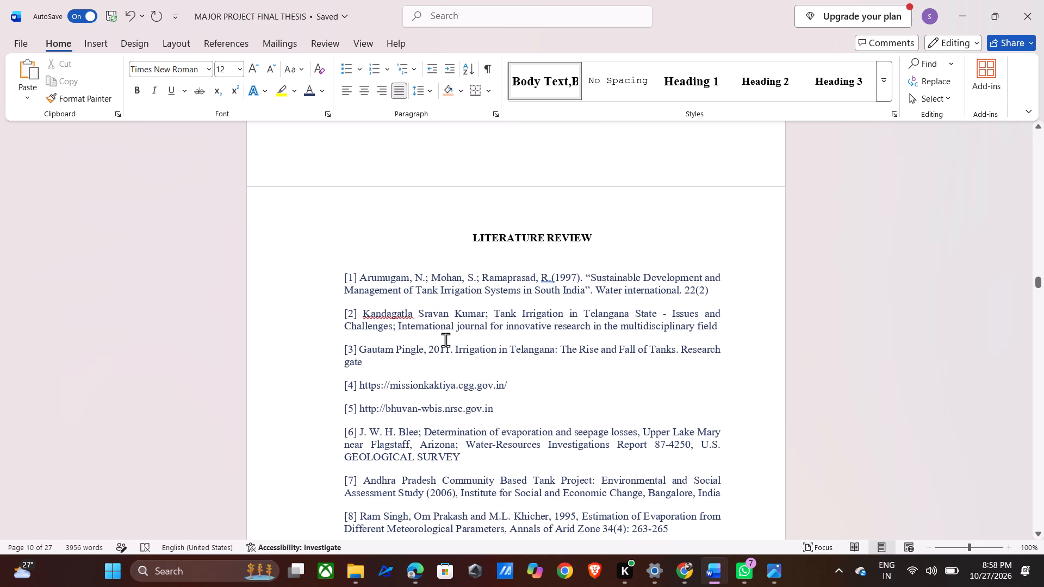
drag(595, 239, 461, 244)
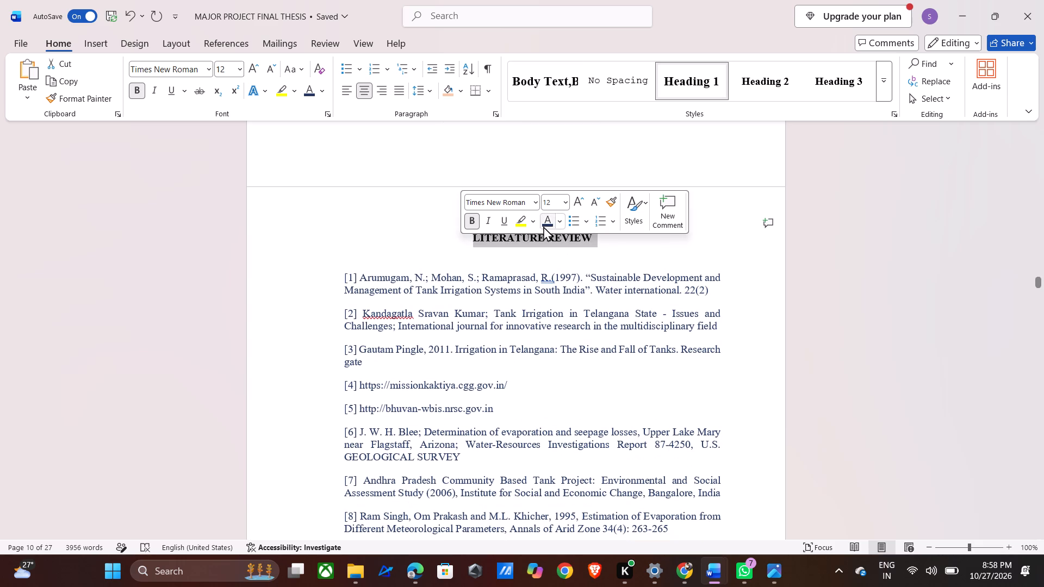
click(556, 200)
text(14)
key(Return)
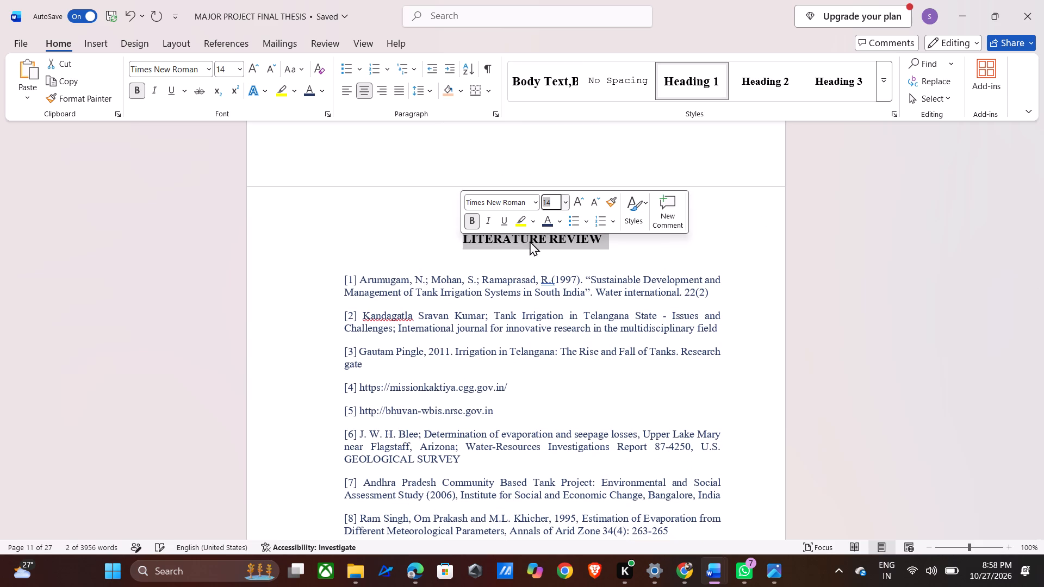
click(511, 346)
Change the font color of the reference entries [1] to [12] under LITERATURE REVIEW to Automatic.
scroll(511, 346, down, 19)
scroll(510, 346, up, 6)
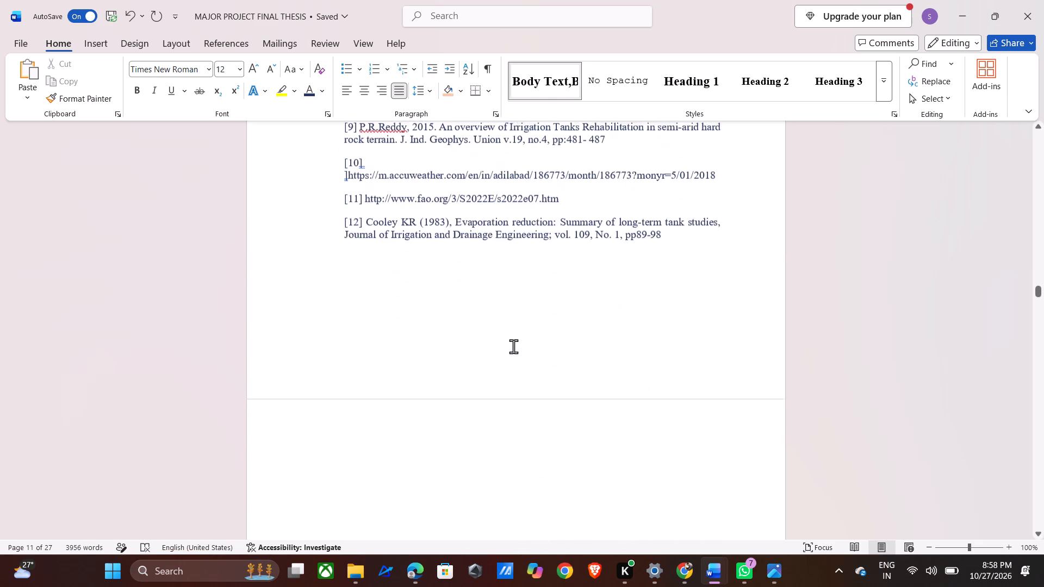
scroll(513, 346, up, 5)
drag(683, 410, 368, 107)
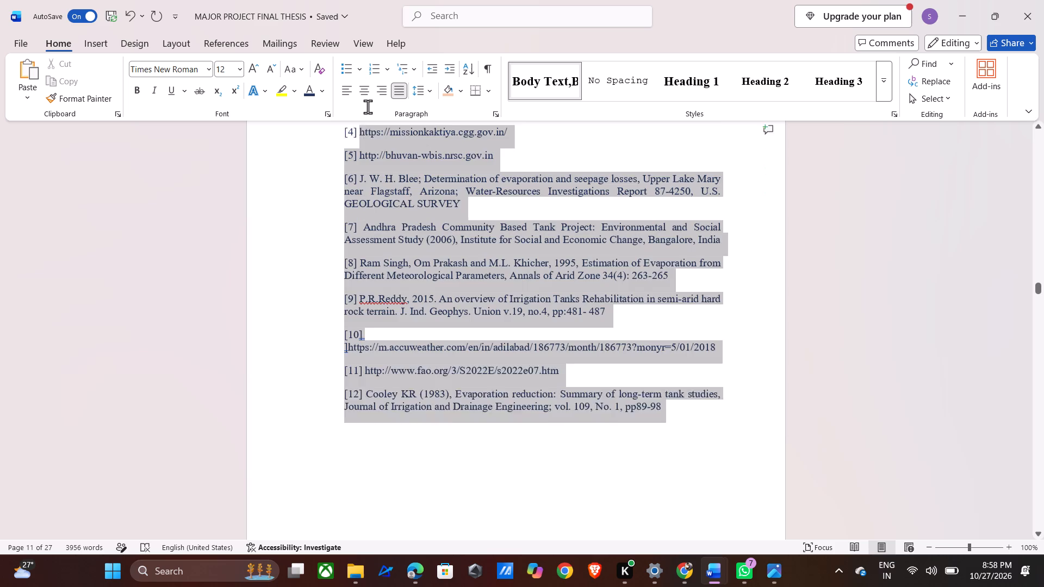
drag(368, 107, 343, 207)
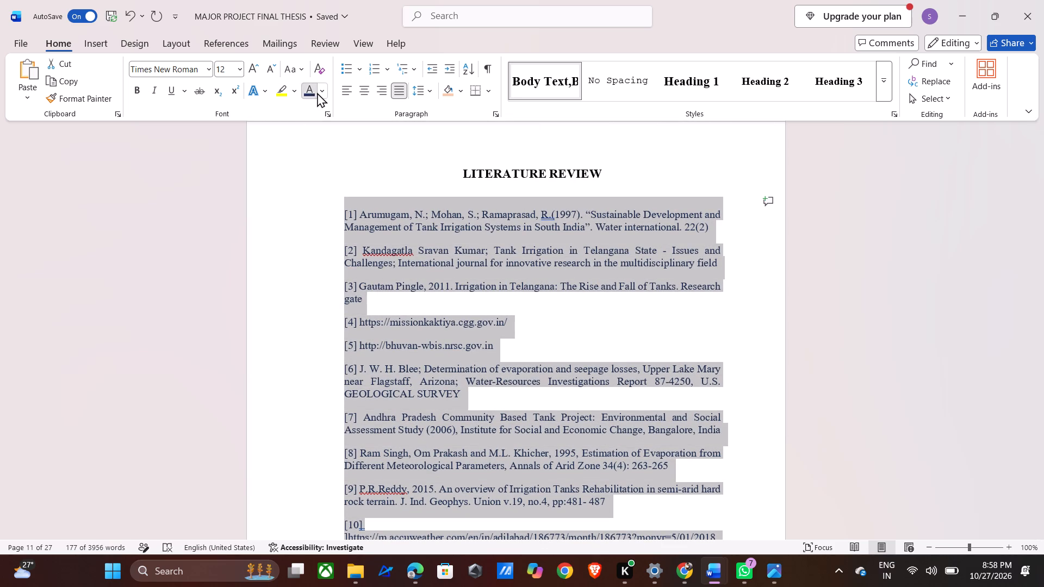
click(317, 92)
click(322, 91)
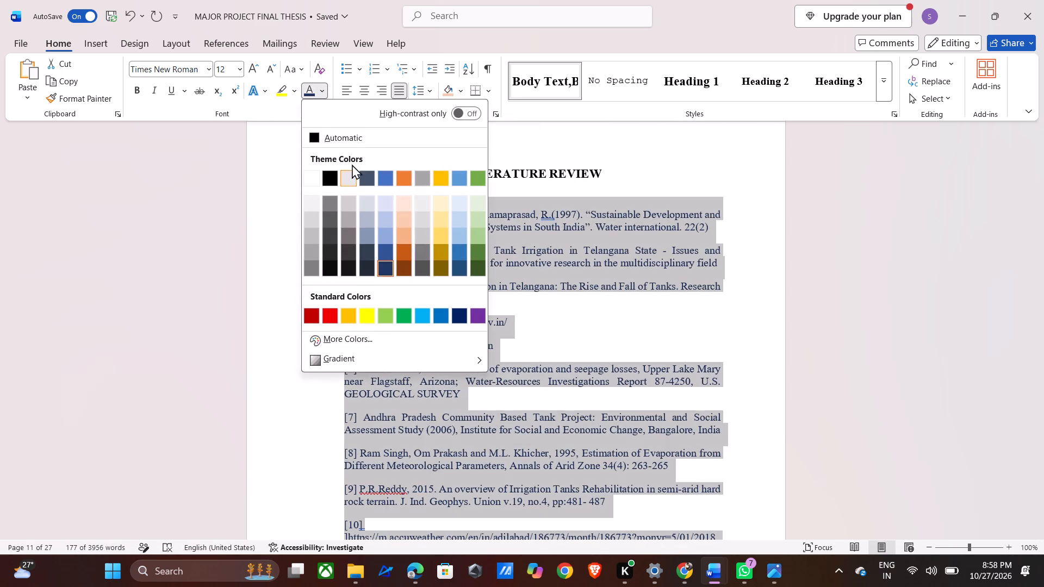
click(345, 140)
click(532, 341)
Set the font size of the EXPERIMENTAL INVESTIGATION heading to 14.
scroll(530, 347, down, 4)
scroll(530, 353, down, 20)
scroll(530, 353, down, 11)
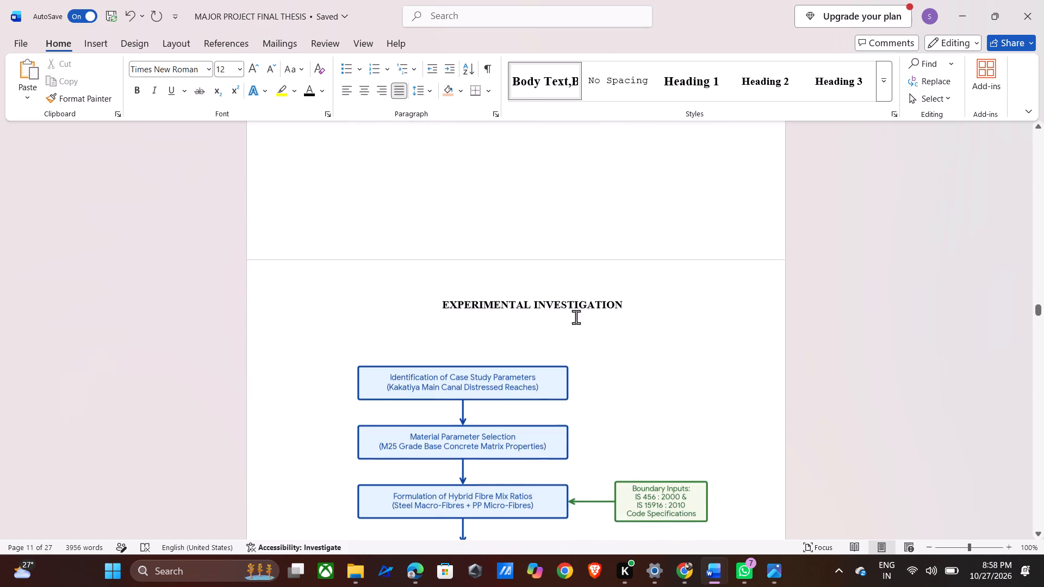
drag(663, 303, 458, 302)
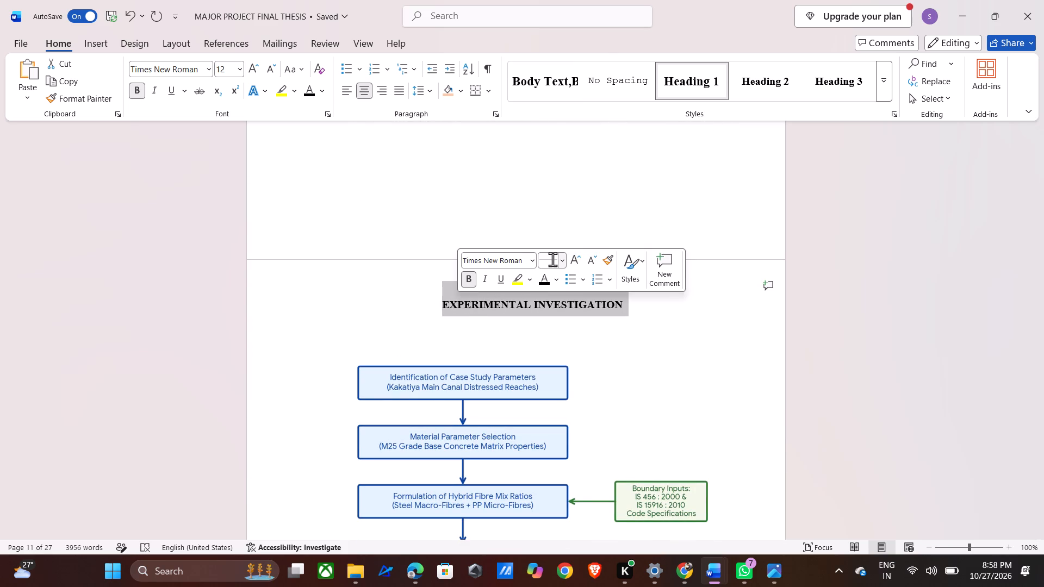
click(551, 259)
text(14)
key(Return)
click(557, 388)
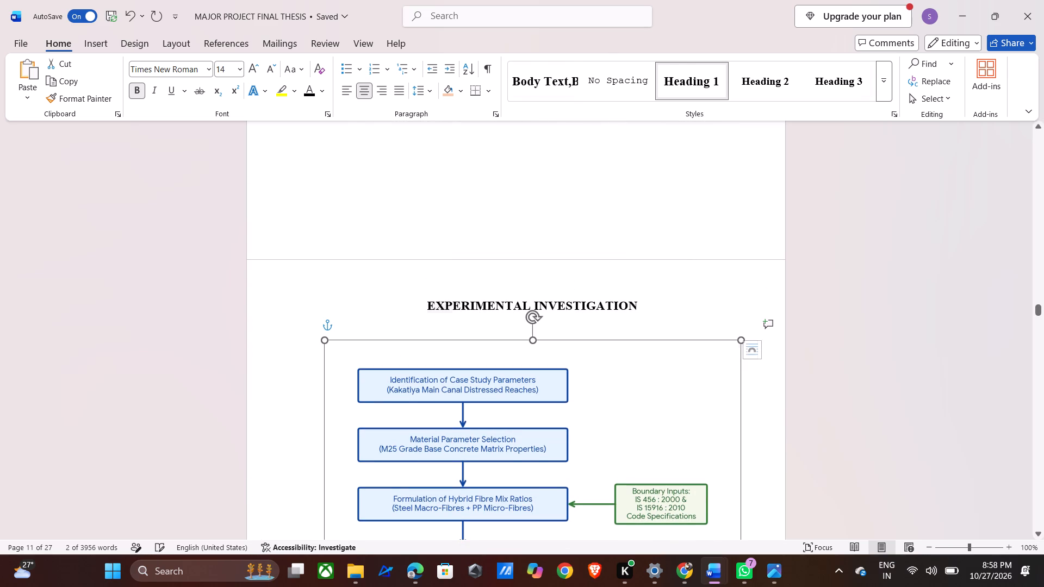
click(624, 317)
Set the font size of the MATERIALS AND METHODOLOGY heading to 14.
scroll(617, 328, down, 18)
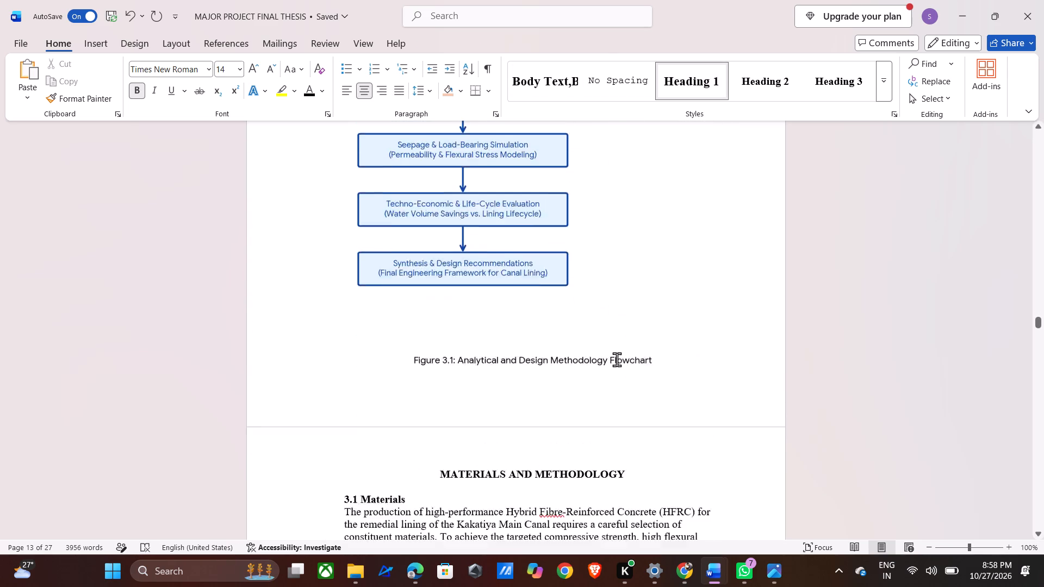
click(563, 353)
drag(630, 356, 428, 363)
click(520, 319)
text(14)
key(Return)
scroll(515, 447, down, 5)
click(514, 434)
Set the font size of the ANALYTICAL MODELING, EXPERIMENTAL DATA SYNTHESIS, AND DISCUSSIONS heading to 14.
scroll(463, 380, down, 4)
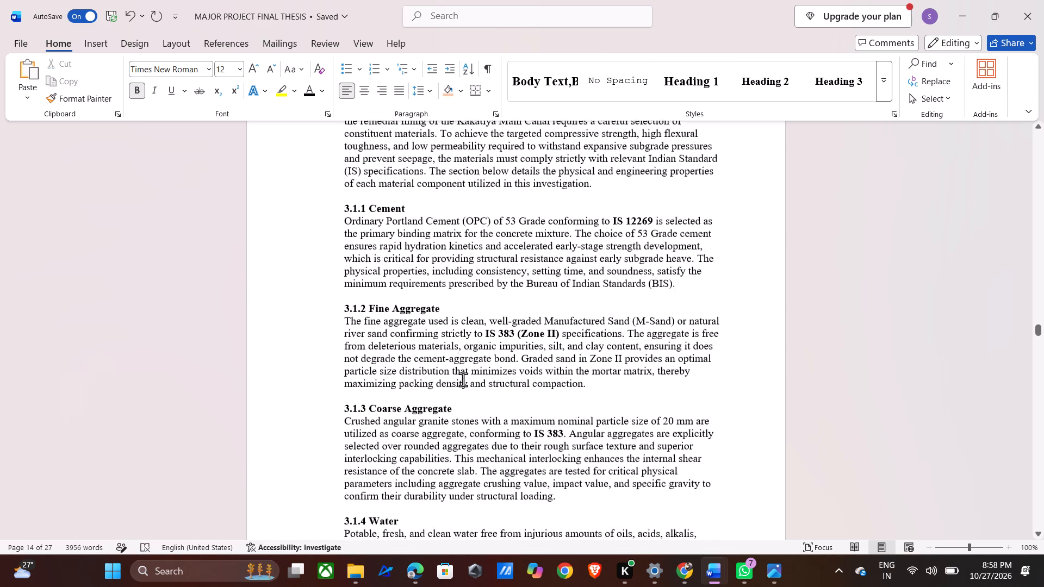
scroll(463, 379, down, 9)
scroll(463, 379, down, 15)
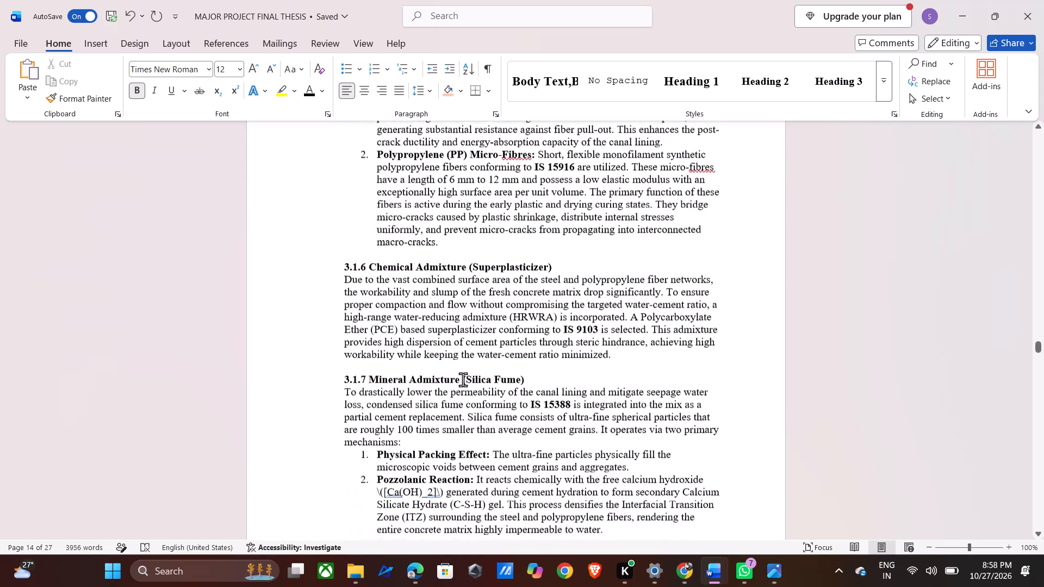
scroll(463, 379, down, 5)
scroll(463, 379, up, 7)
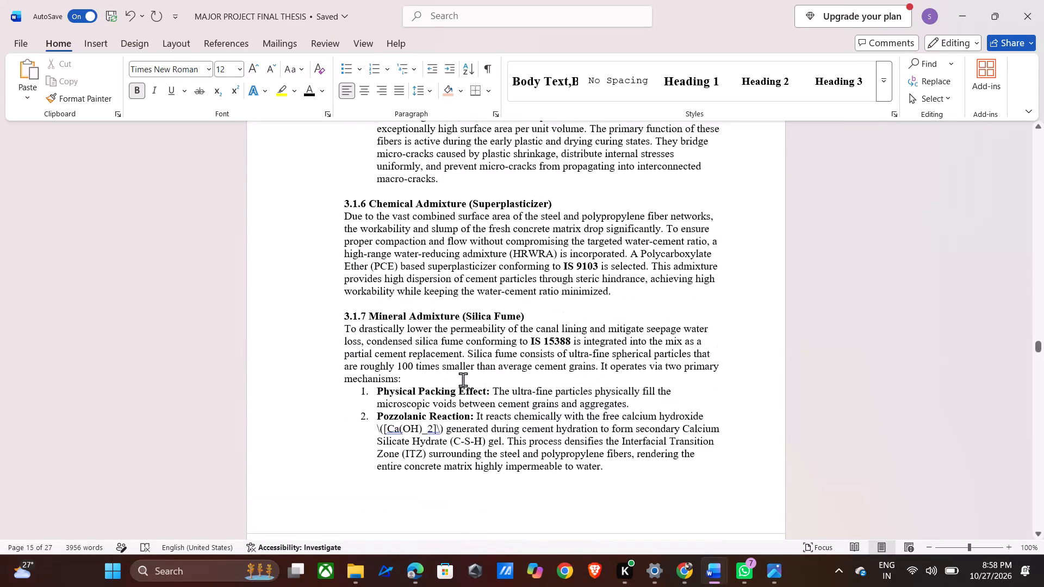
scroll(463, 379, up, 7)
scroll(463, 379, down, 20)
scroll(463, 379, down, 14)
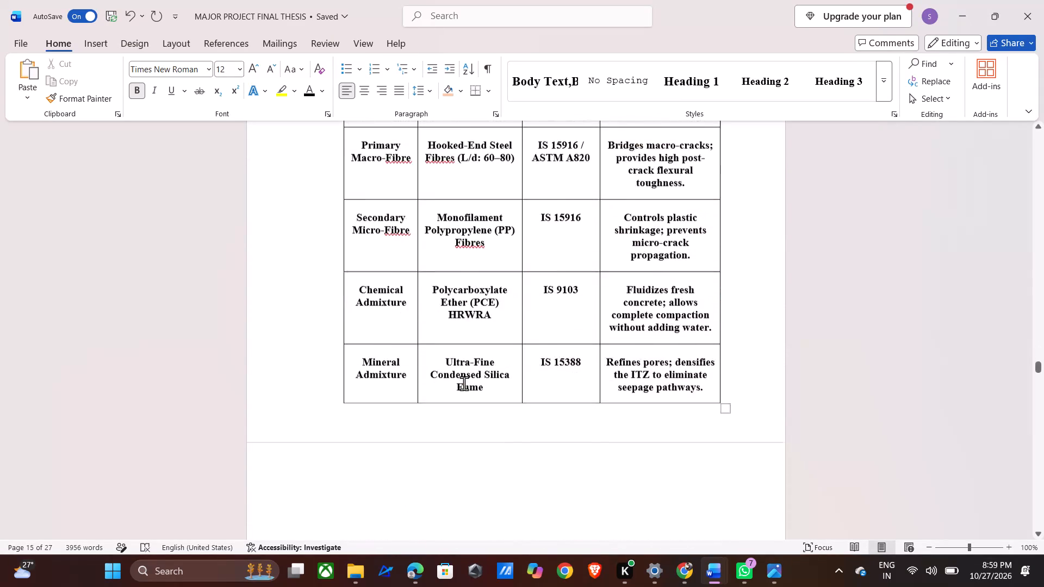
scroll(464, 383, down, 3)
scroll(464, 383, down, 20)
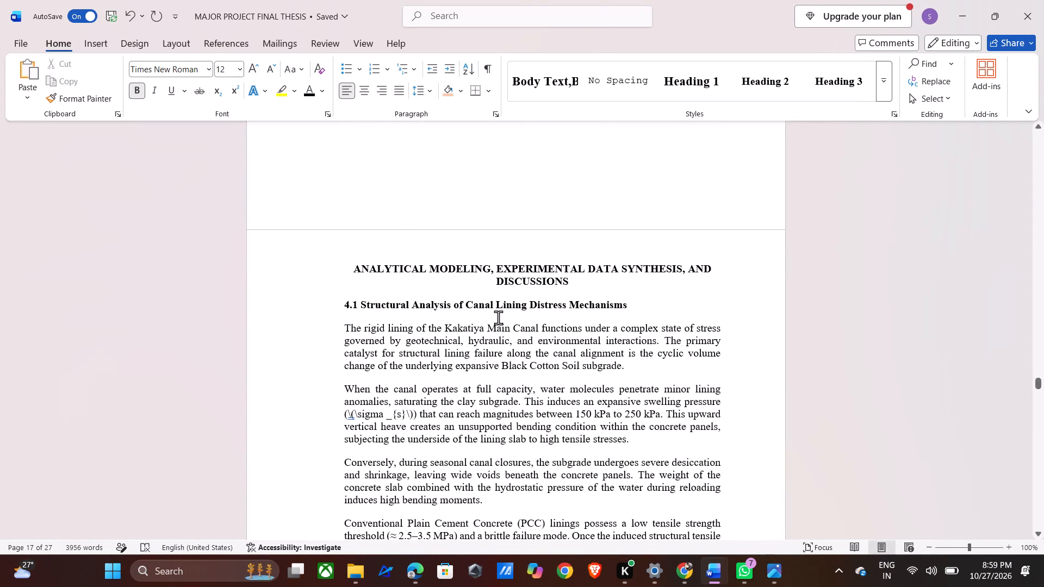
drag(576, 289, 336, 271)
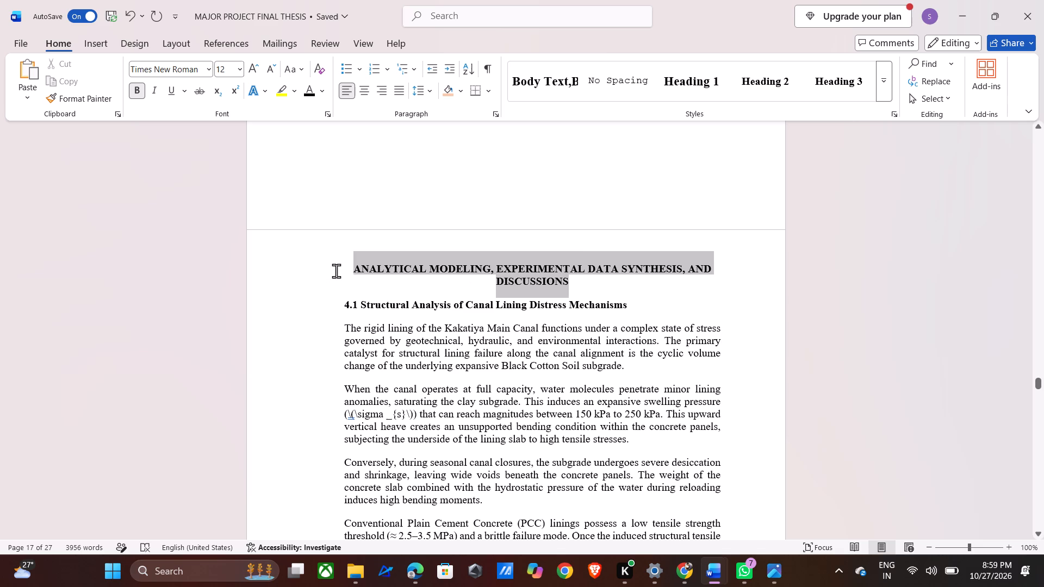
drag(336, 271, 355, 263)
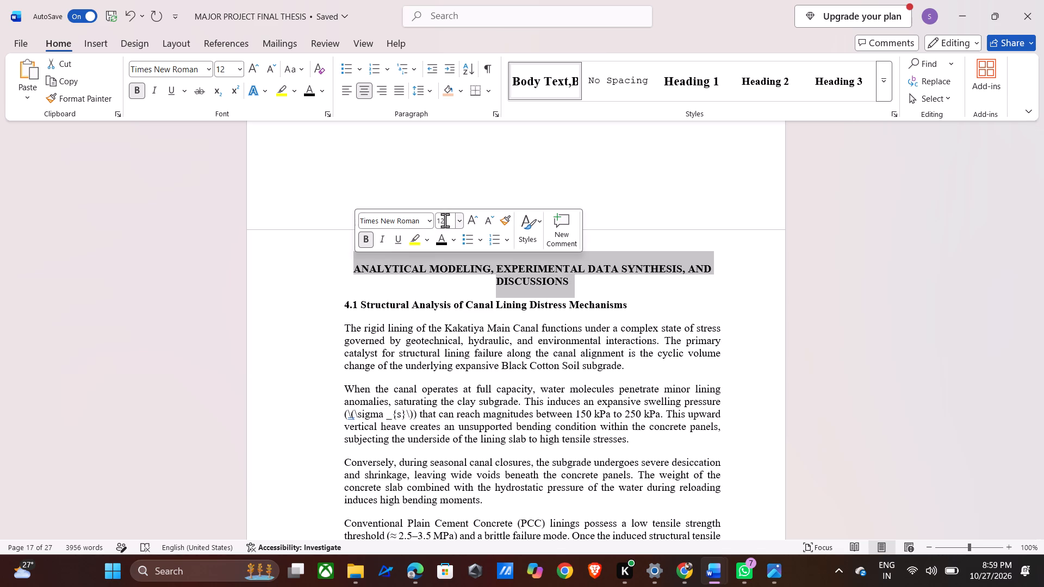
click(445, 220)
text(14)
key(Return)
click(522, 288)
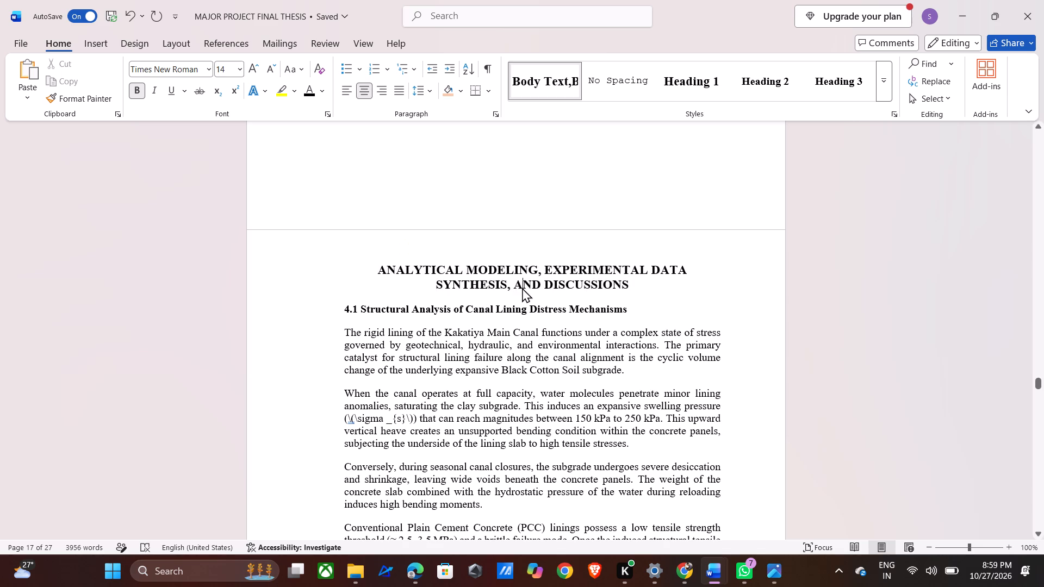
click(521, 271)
Replace the heading above section 4.1 with the copied contents entry "Analytical modeling, Experiment data synthesis and Discussions".
drag(1040, 381, 1043, 33)
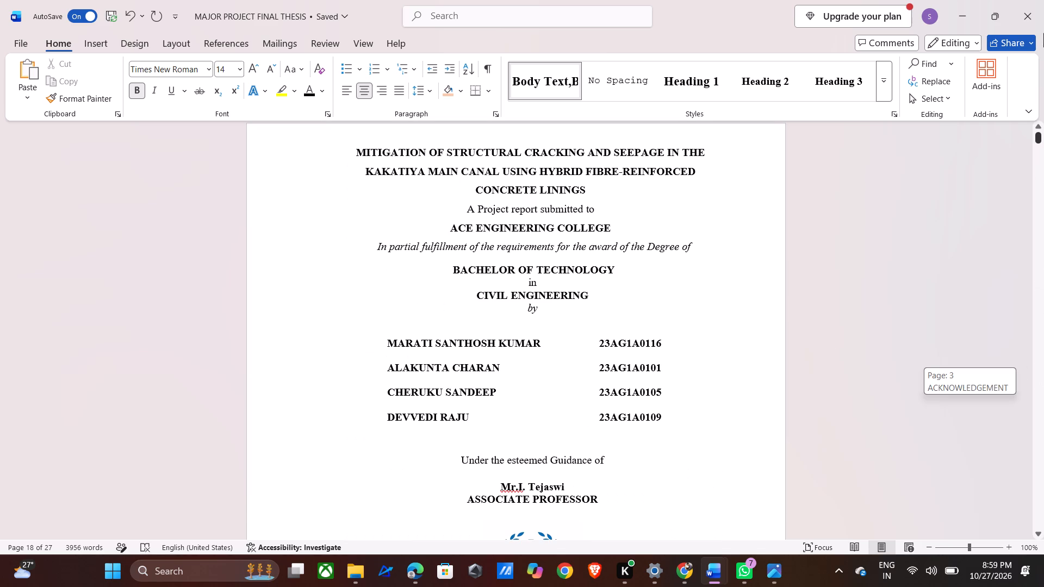
drag(1043, 33, 1042, 34)
scroll(786, 227, down, 20)
scroll(786, 227, down, 20)
scroll(786, 227, down, 7)
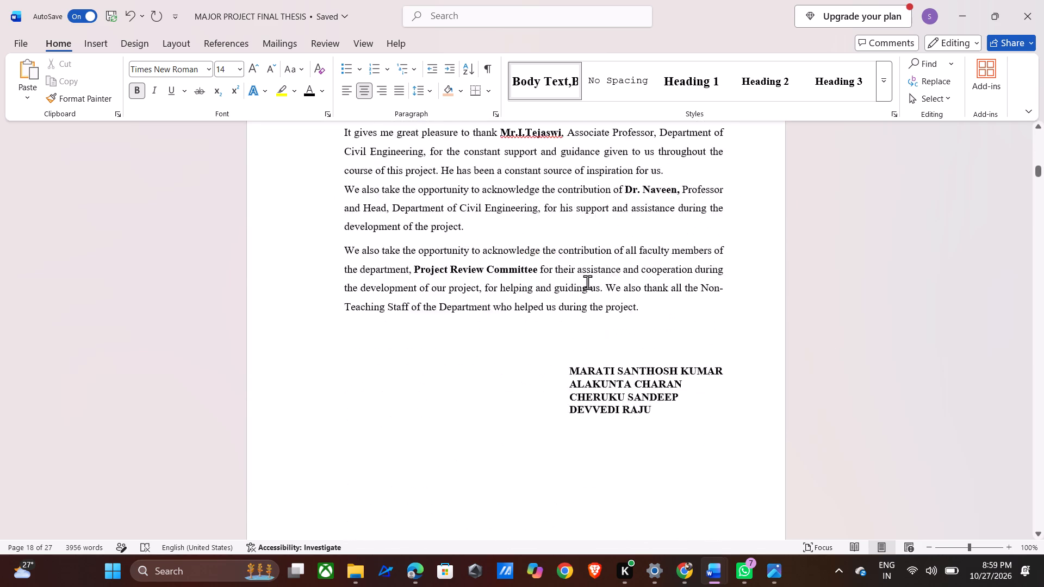
scroll(587, 282, down, 20)
scroll(587, 282, down, 16)
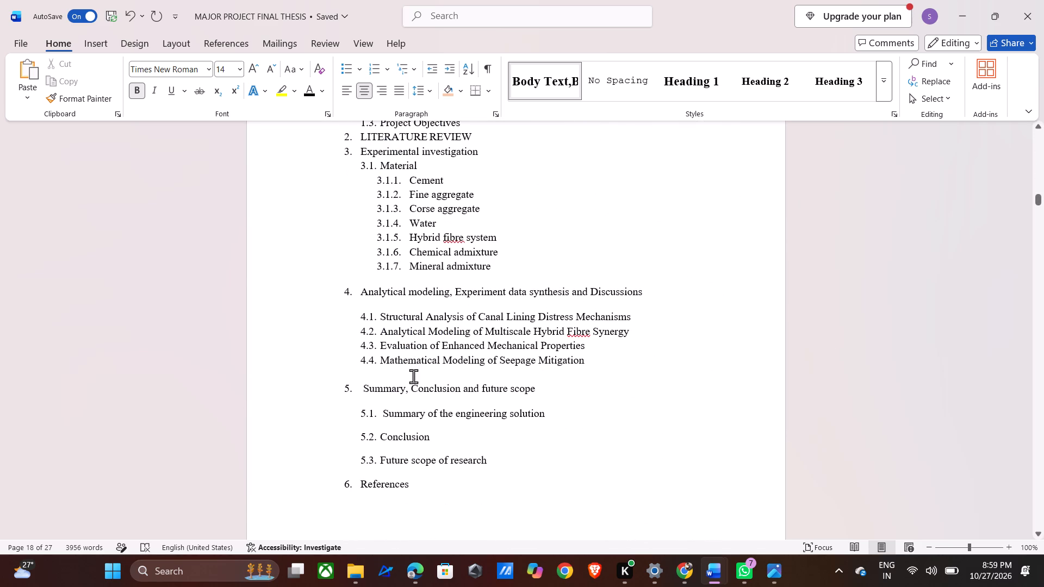
drag(364, 293, 531, 293)
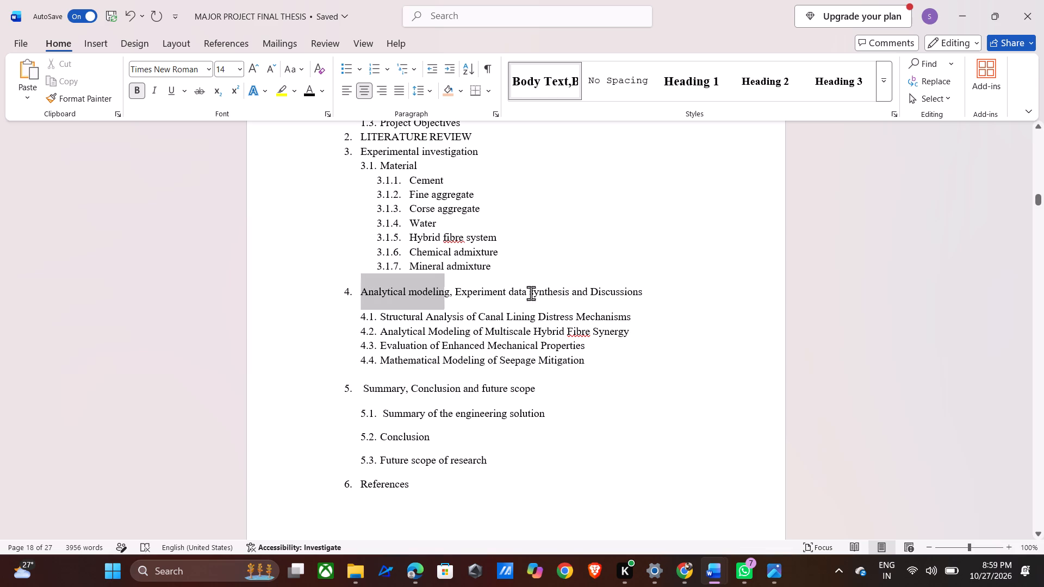
drag(531, 293, 636, 292)
key(ctrl+c)
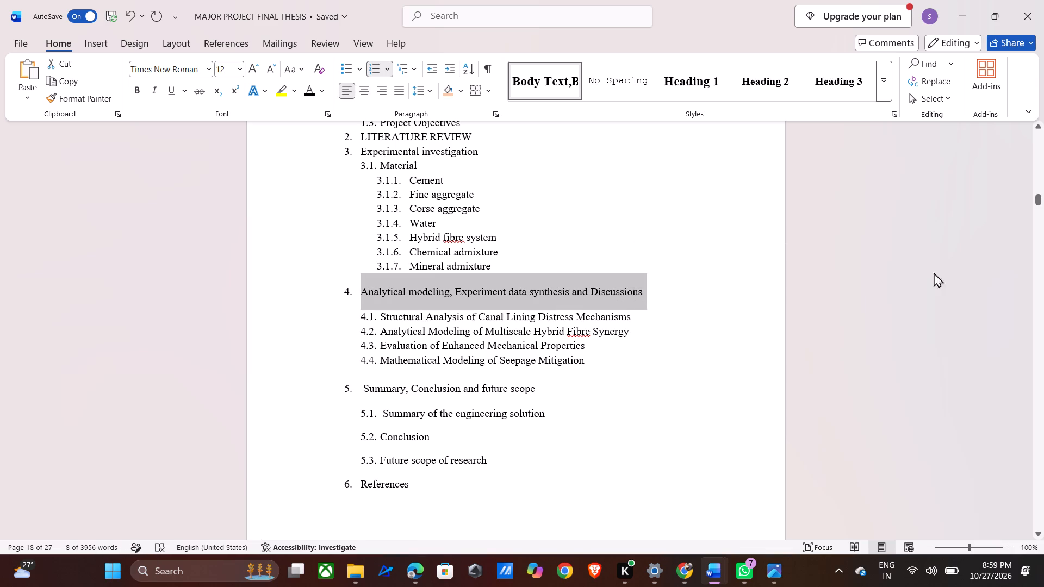
drag(1037, 196, 1043, 298)
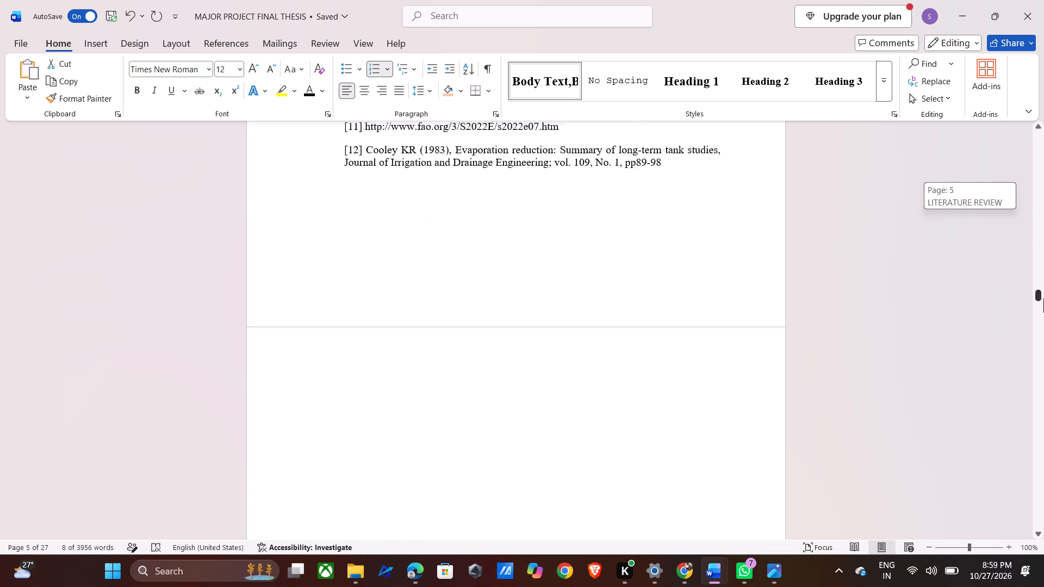
drag(1043, 298, 1043, 354)
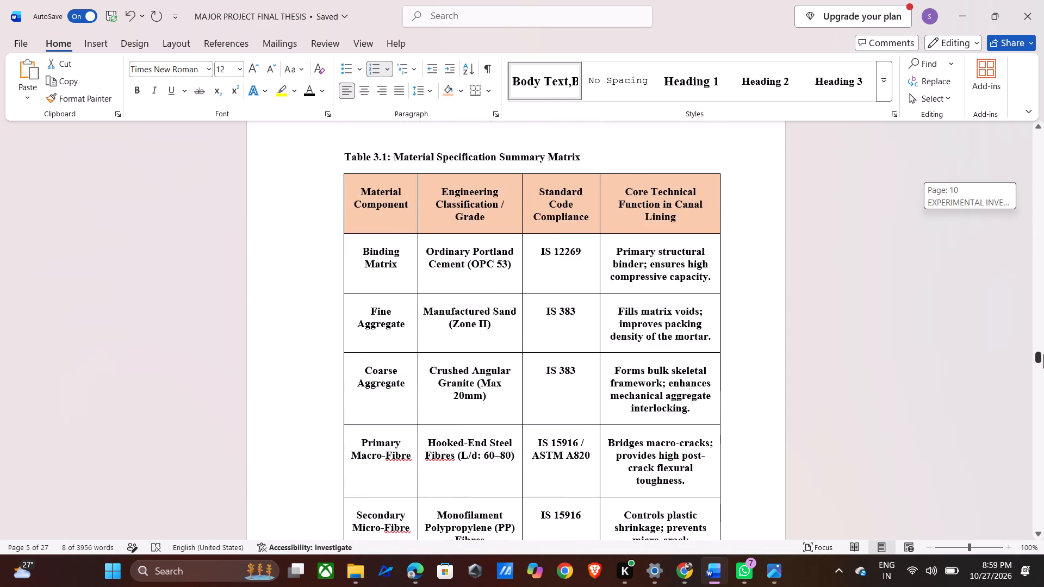
drag(1043, 354, 1043, 382)
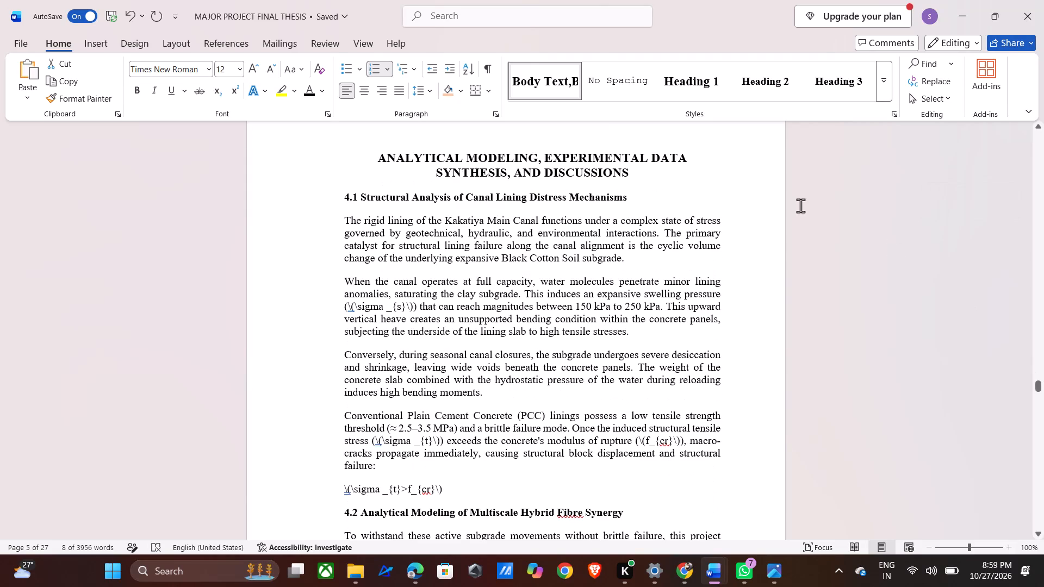
drag(638, 179, 400, 149)
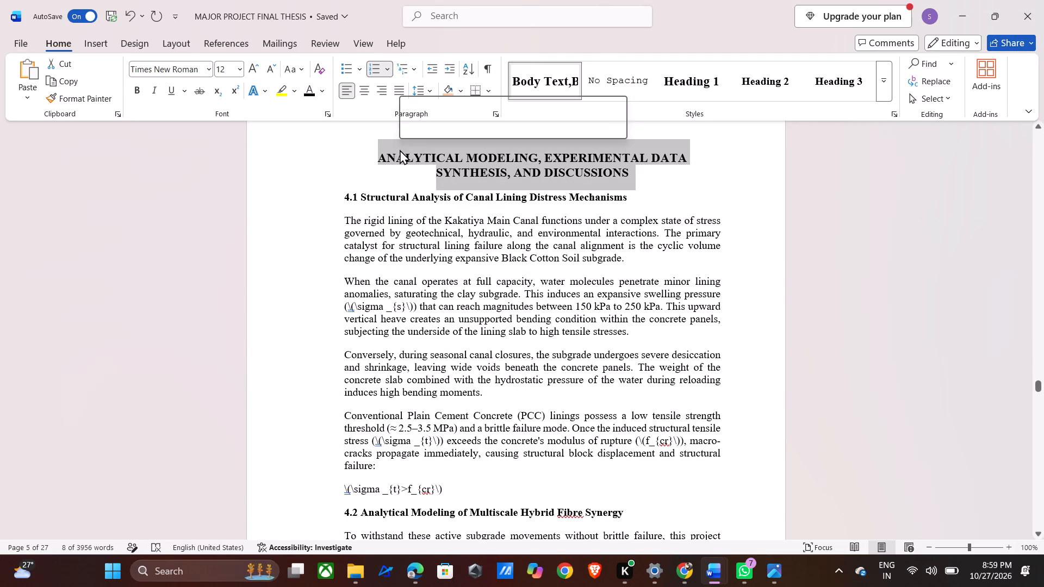
key(ctrl+v)
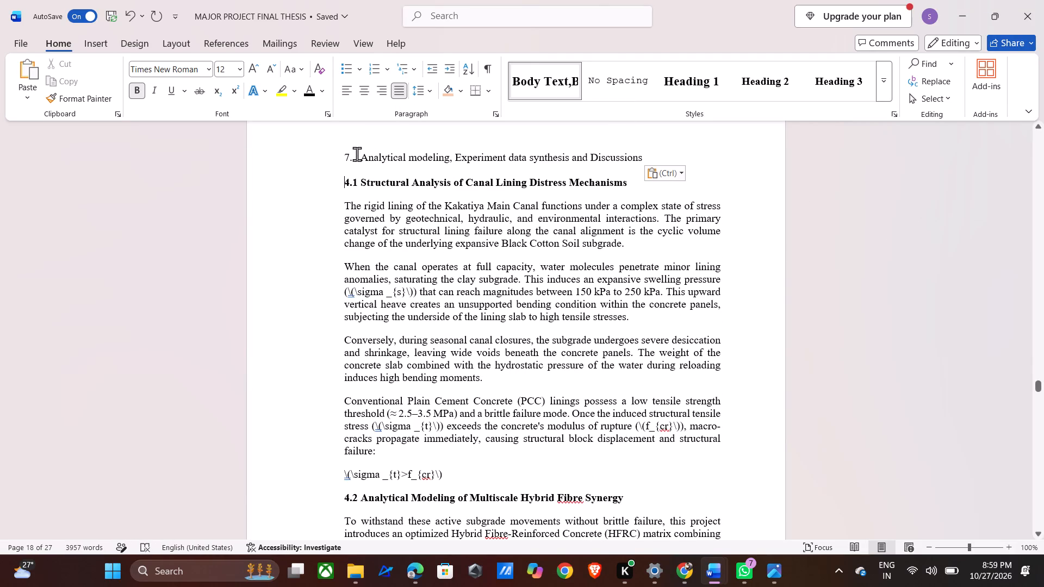
Remove the list number and indent from the pasted heading above section 4.1 and center it.
click(361, 154)
key(BackSpace)
key(BackSpace)
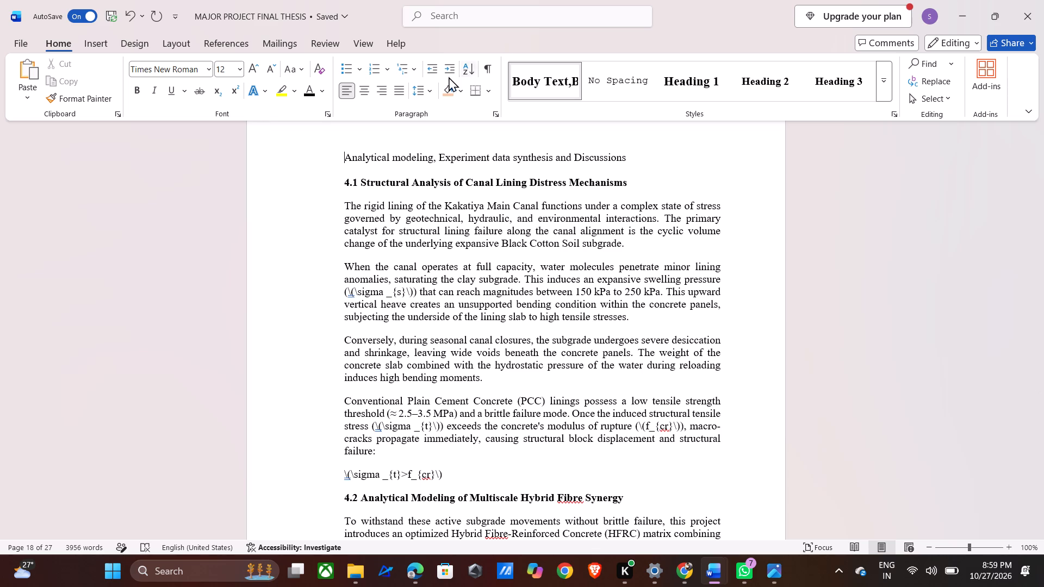
click(369, 88)
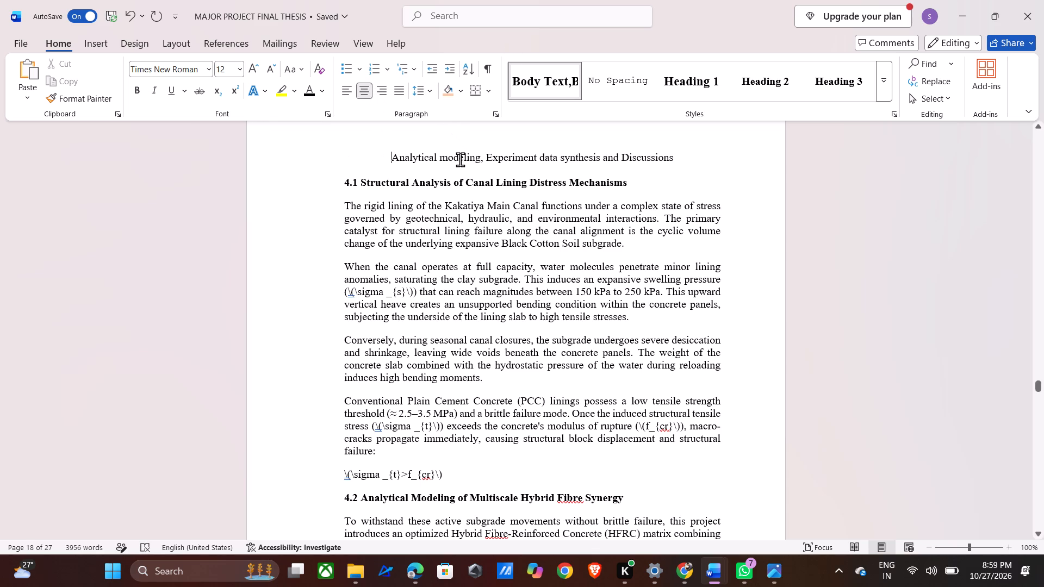
Format the "Analytical modeling, Experiment data synthesis and Discussions" heading in bold at font size 14.
triple_click(460, 159)
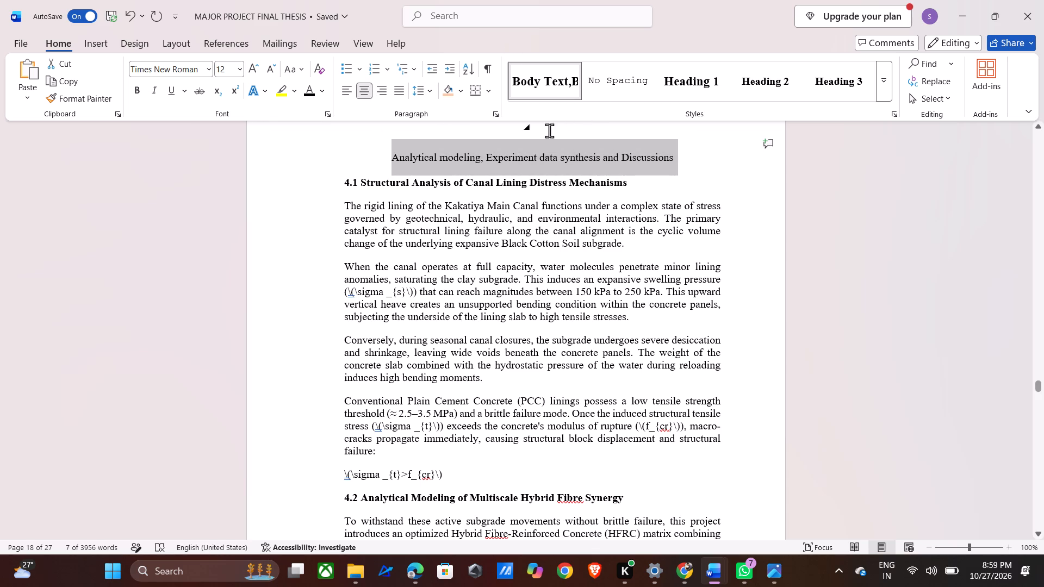
click(229, 70)
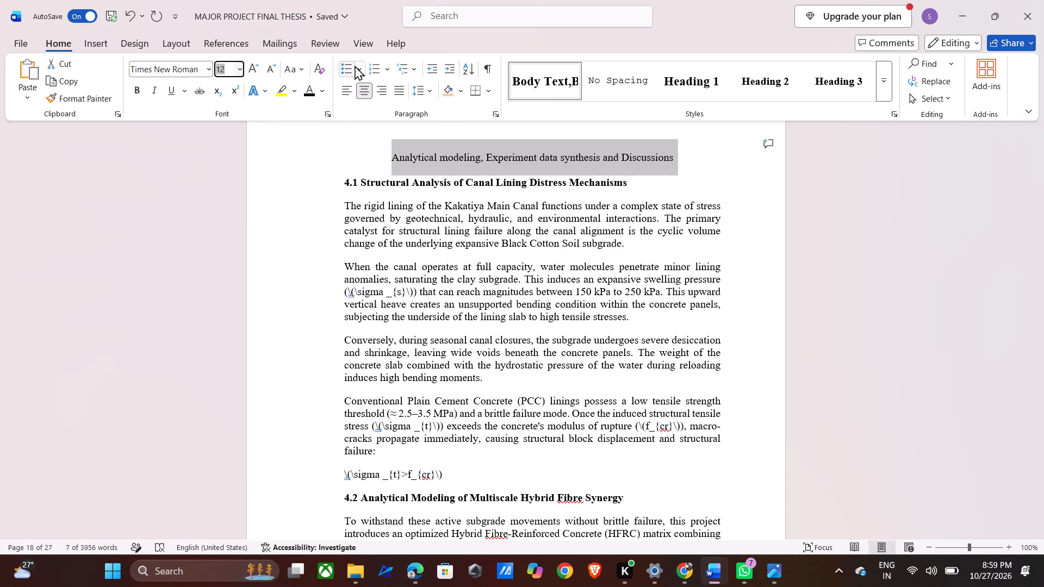
text(14)
key(Return)
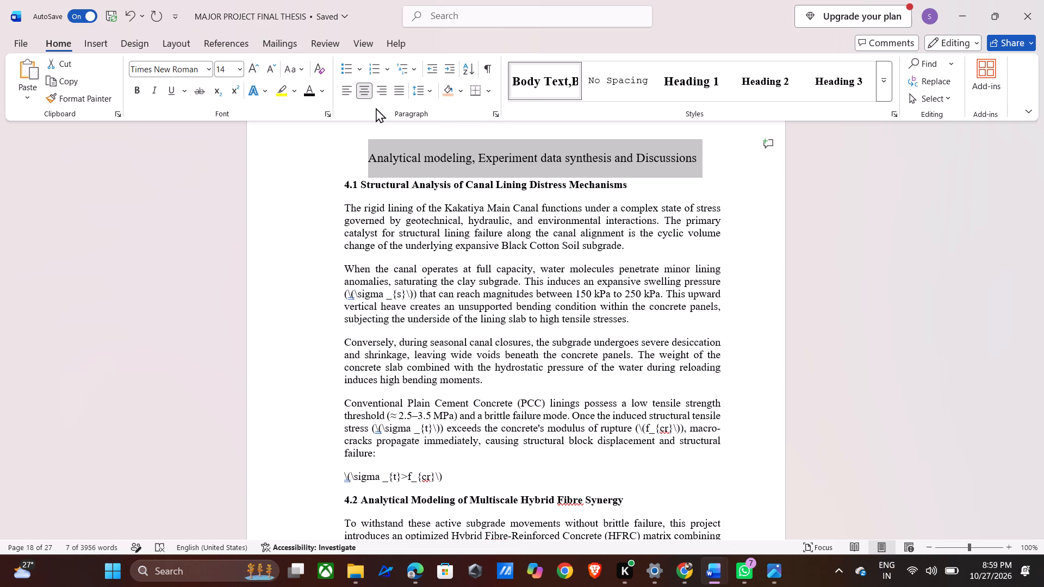
key(ctrl+b)
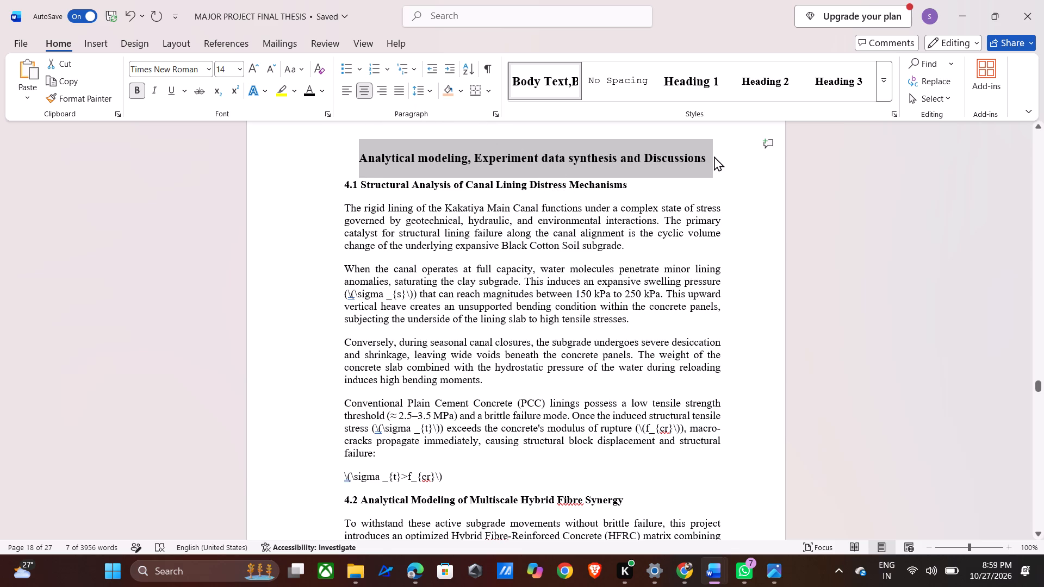
click(713, 155)
scroll(593, 166, up, 2)
scroll(608, 217, up, 1)
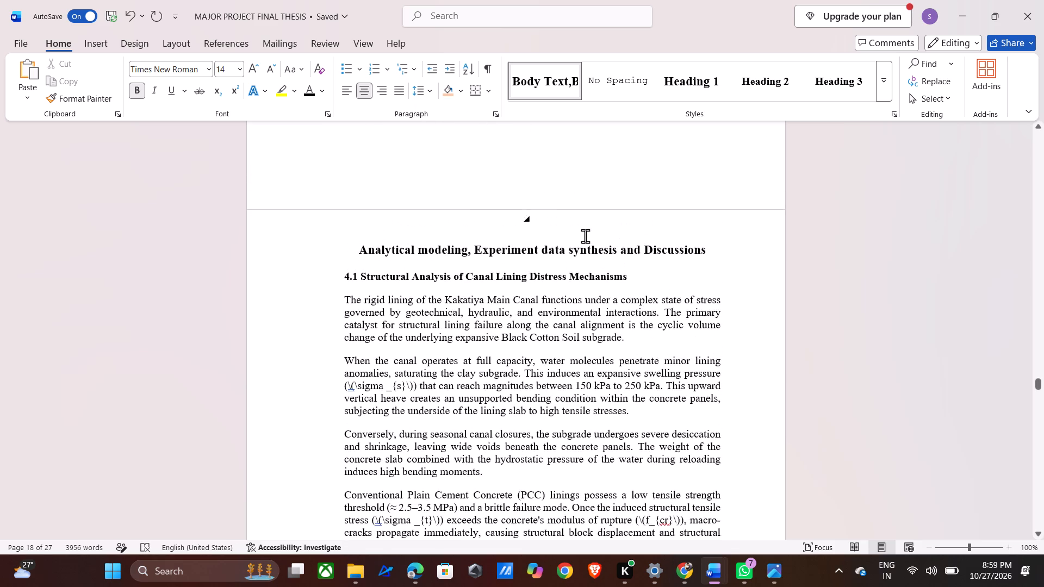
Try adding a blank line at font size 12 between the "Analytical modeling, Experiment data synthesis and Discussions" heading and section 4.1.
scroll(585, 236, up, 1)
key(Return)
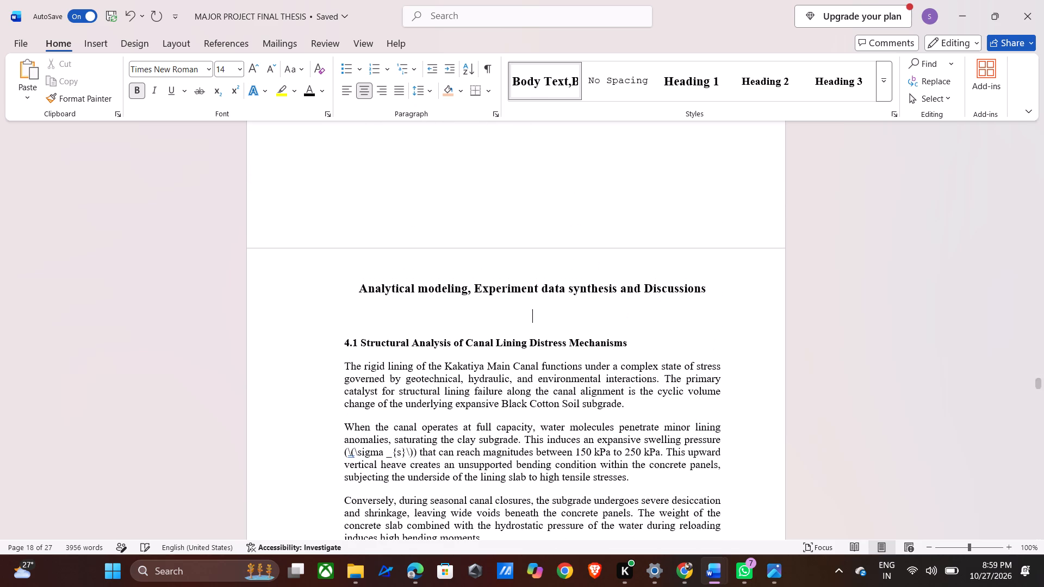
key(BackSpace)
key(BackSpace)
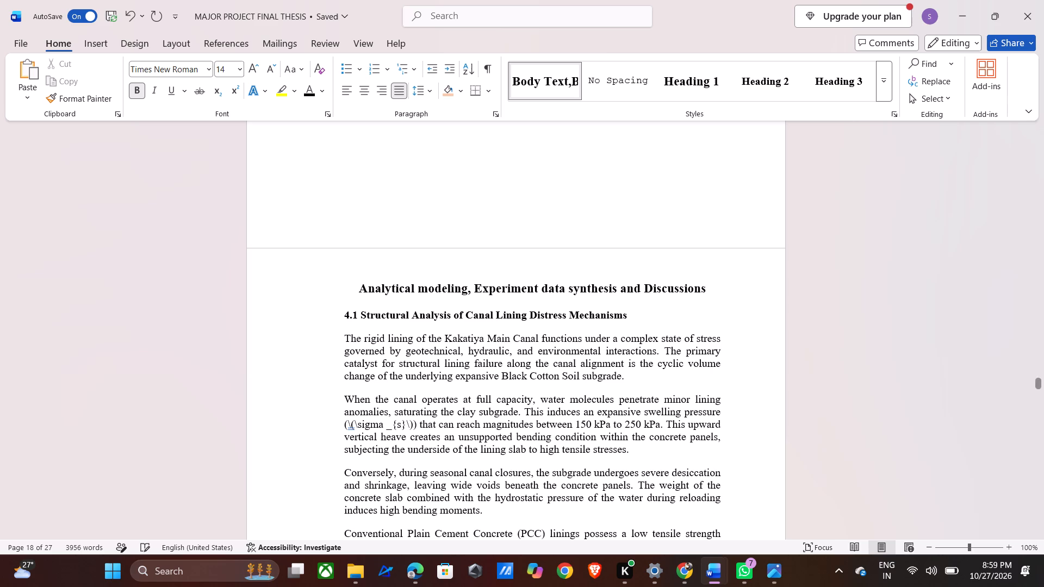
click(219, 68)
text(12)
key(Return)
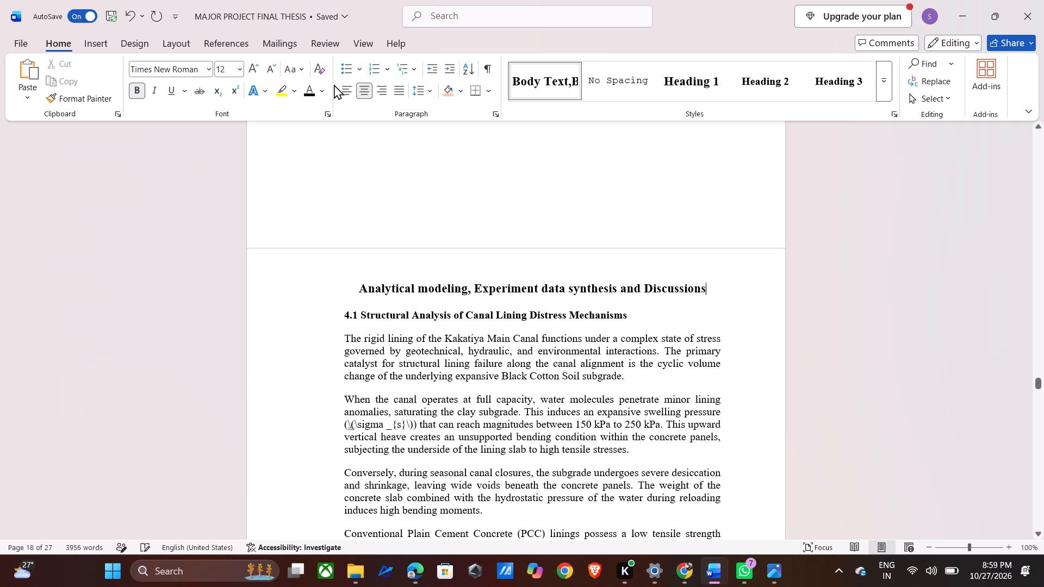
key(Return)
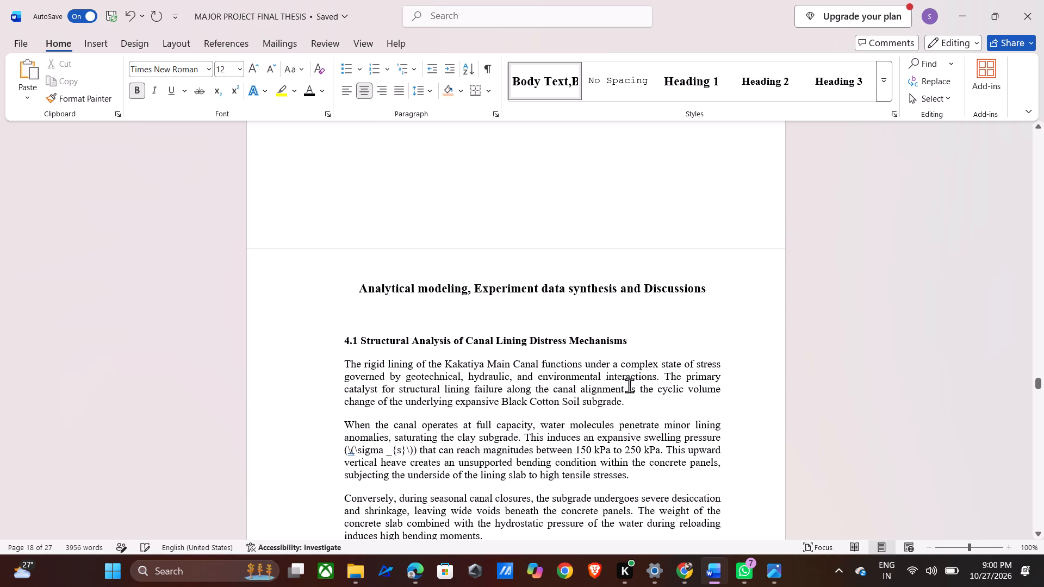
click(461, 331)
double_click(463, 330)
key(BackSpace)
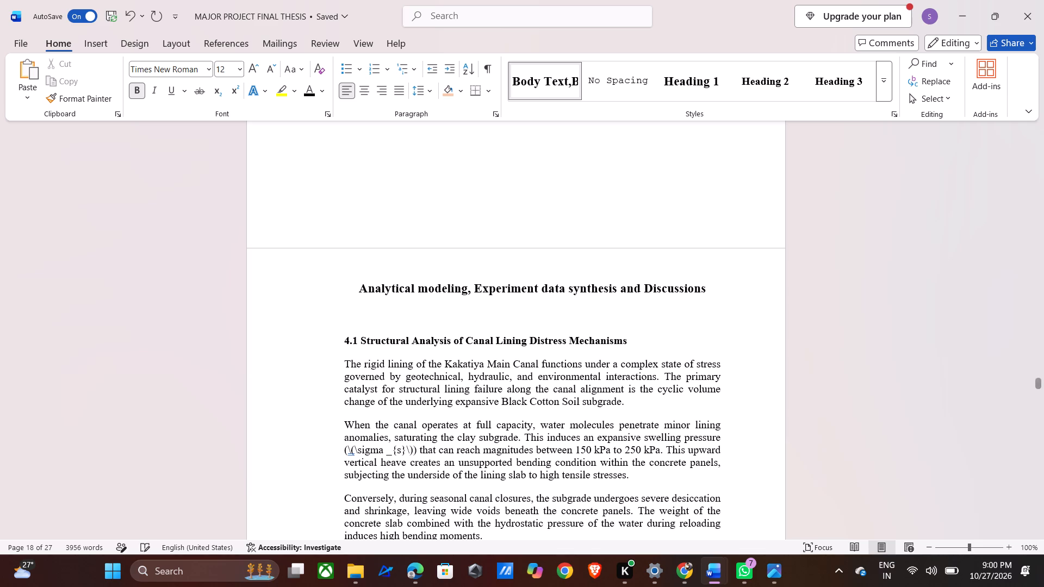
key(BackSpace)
Review the layout of Chapter 4 from section 4.1 through section 4.4.2, checking headings, equations, figures and page breaks.
scroll(596, 329, down, 4)
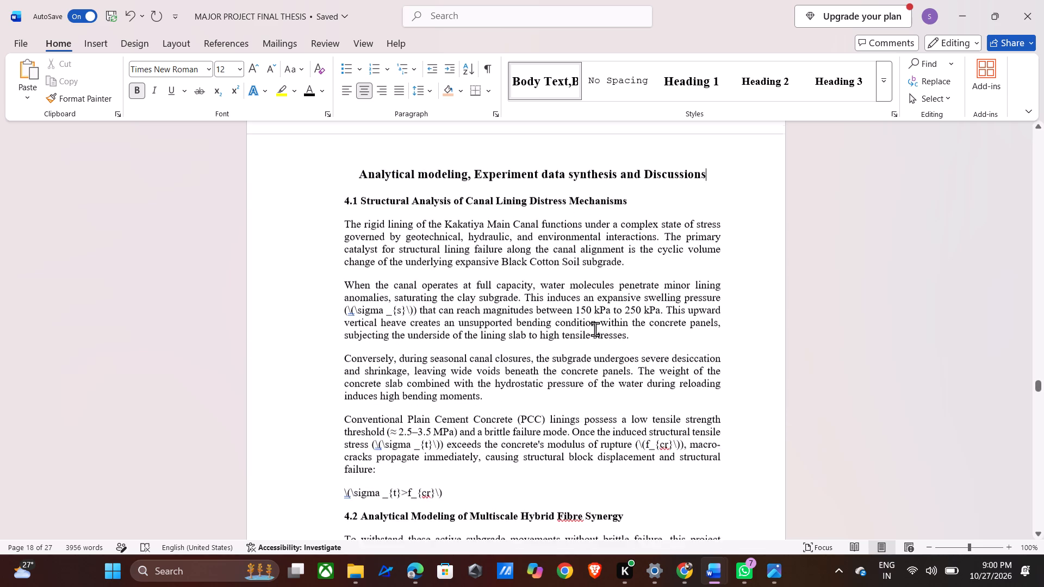
scroll(595, 329, down, 2)
scroll(595, 329, up, 20)
scroll(595, 329, up, 6)
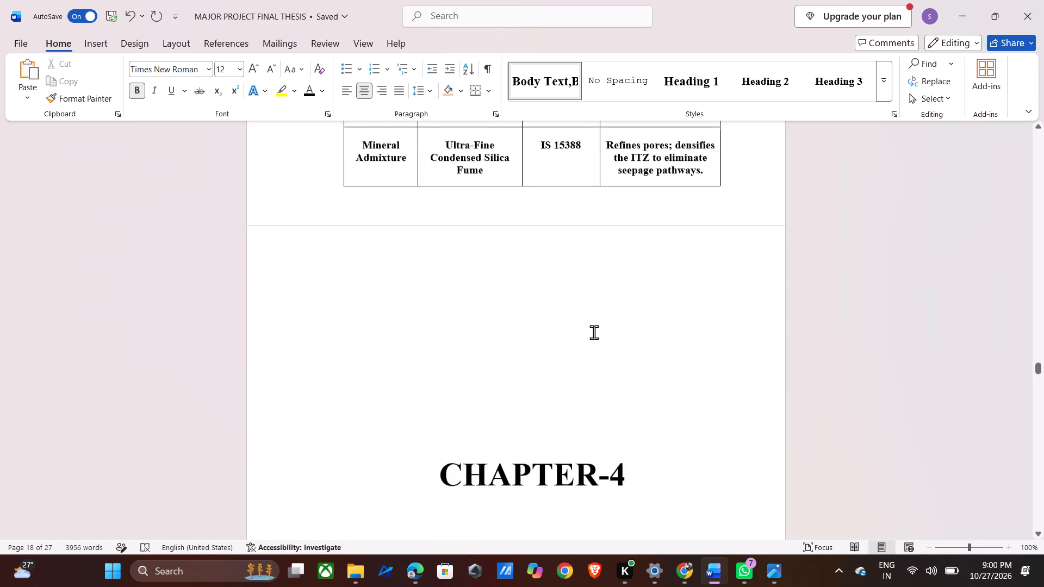
scroll(594, 332, down, 8)
scroll(593, 332, down, 15)
scroll(588, 330, down, 13)
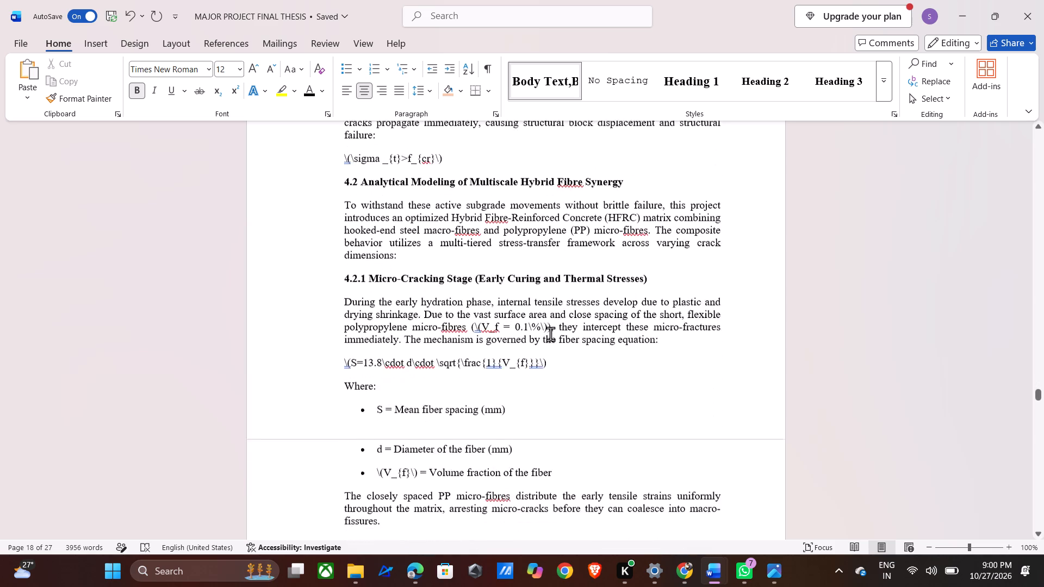
scroll(550, 333, down, 13)
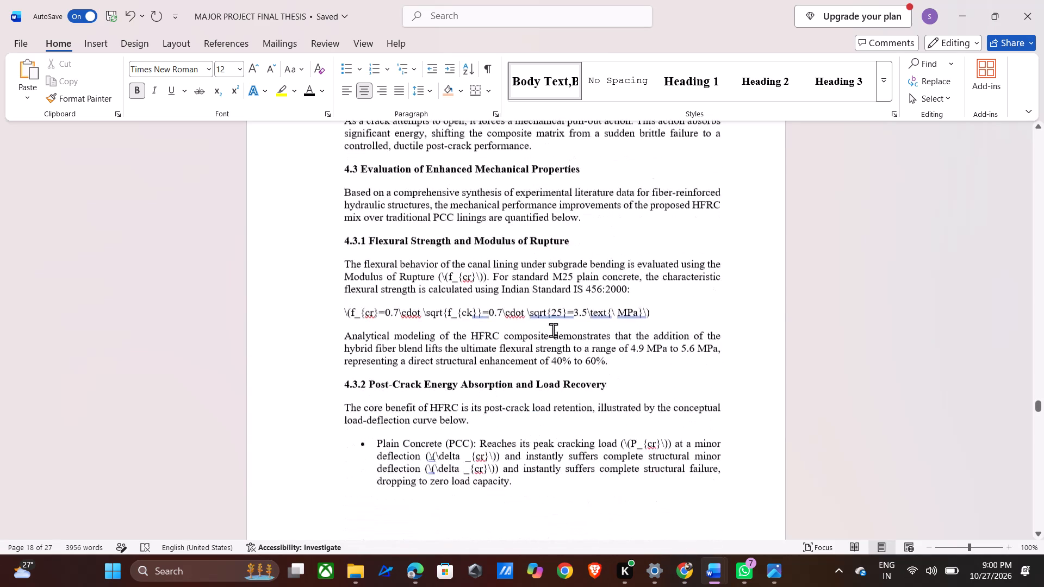
scroll(553, 330, down, 19)
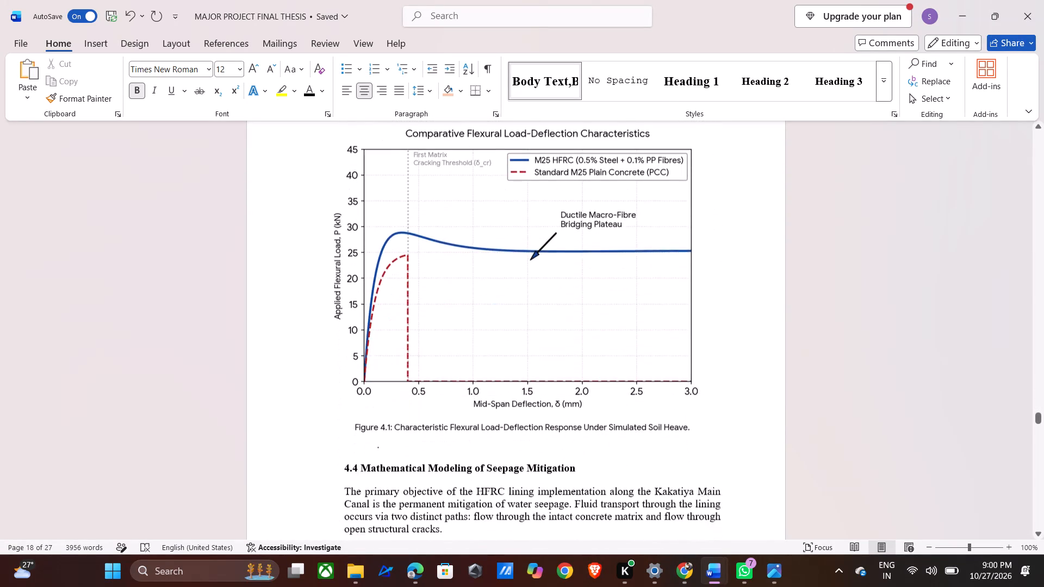
scroll(557, 324, down, 3)
scroll(557, 324, up, 13)
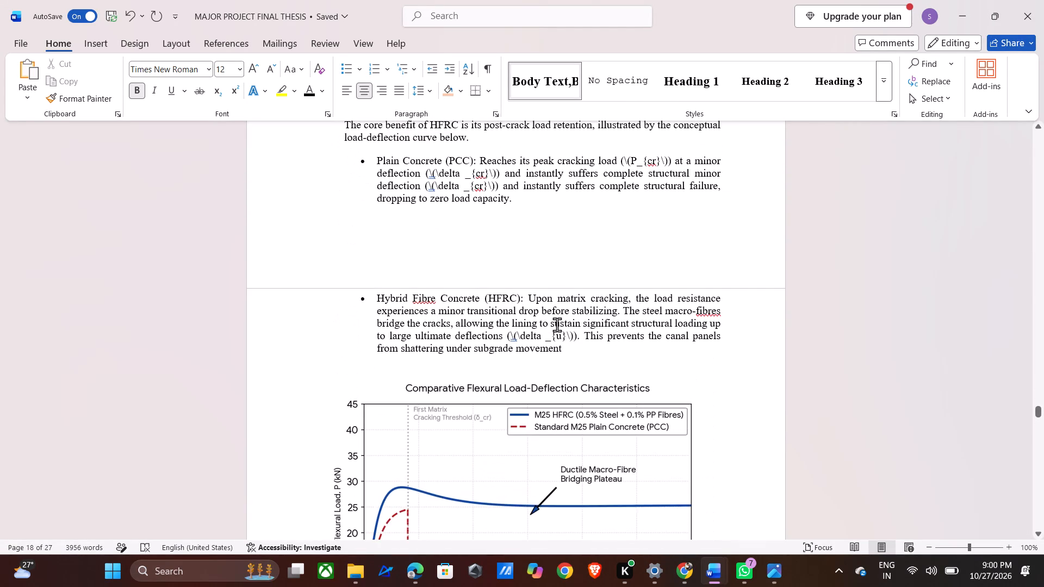
scroll(557, 324, up, 5)
scroll(557, 324, down, 13)
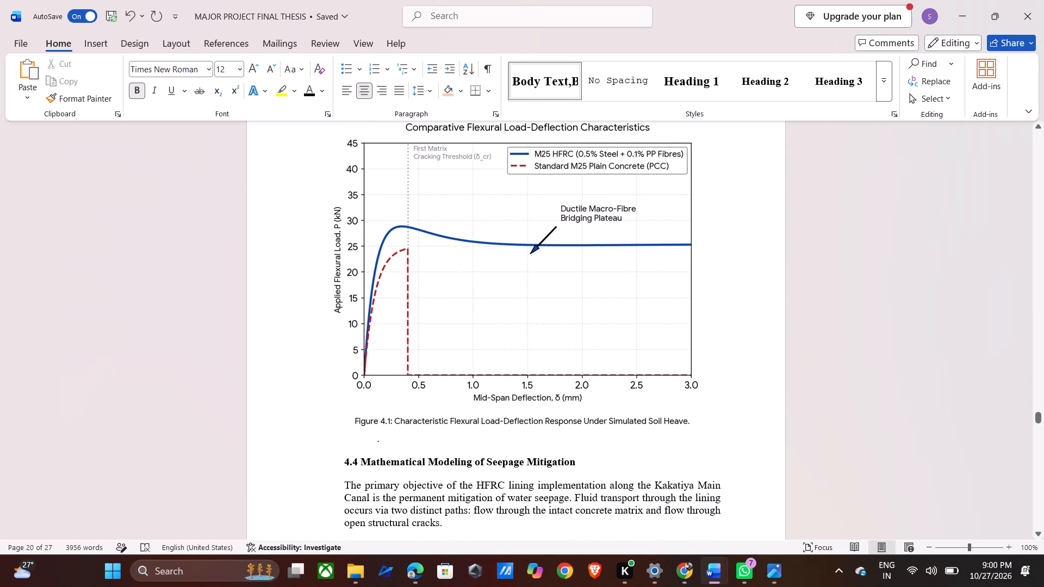
scroll(538, 395, down, 15)
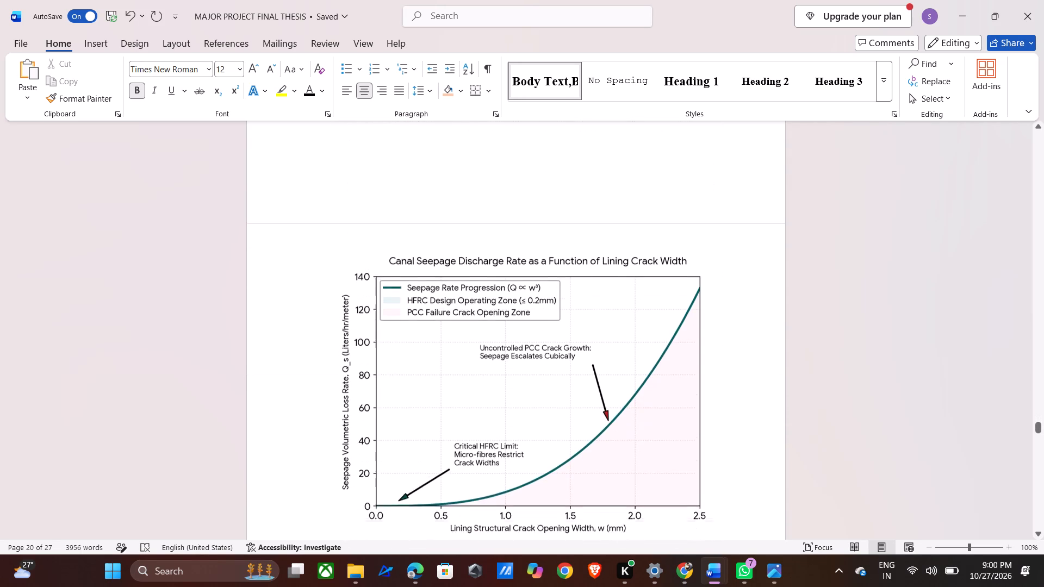
scroll(539, 396, down, 20)
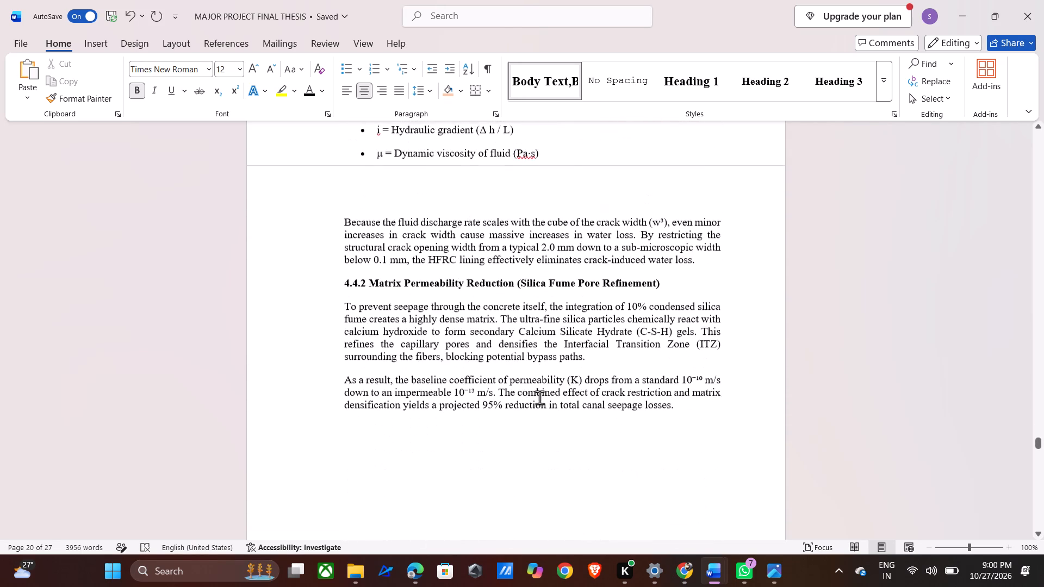
scroll(539, 397, down, 7)
scroll(539, 397, up, 7)
Review the Chapter 5 title page and sections 5.1 to 5.3, checking headings, spacing and page breaks.
scroll(539, 397, down, 20)
scroll(539, 397, down, 5)
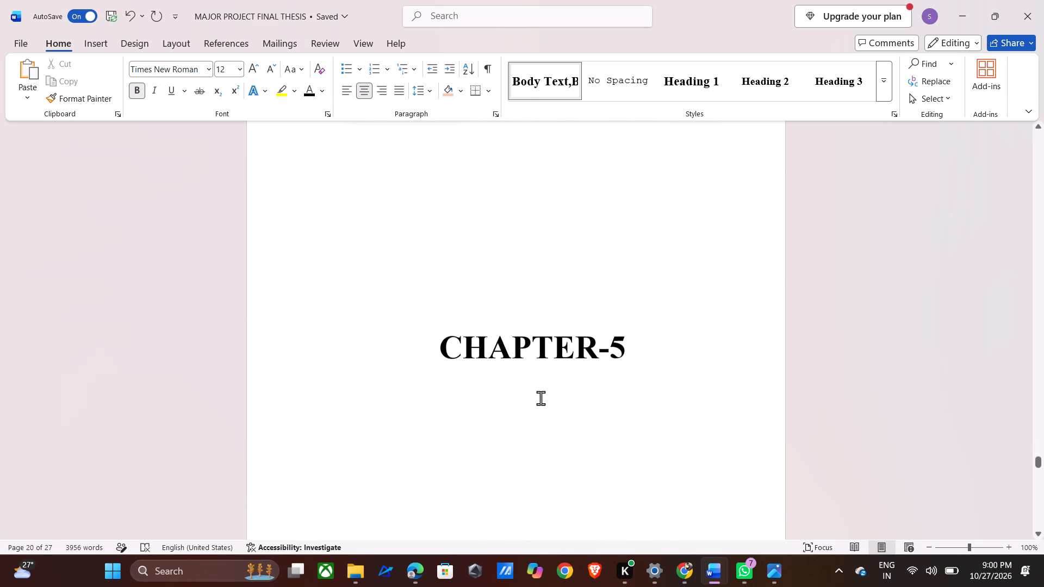
scroll(540, 398, down, 16)
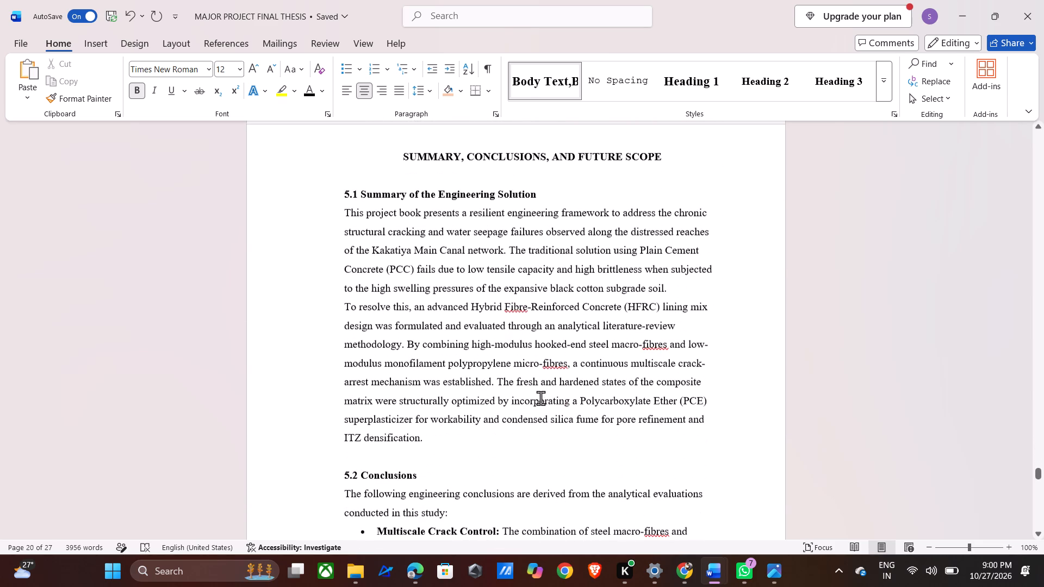
scroll(540, 398, down, 13)
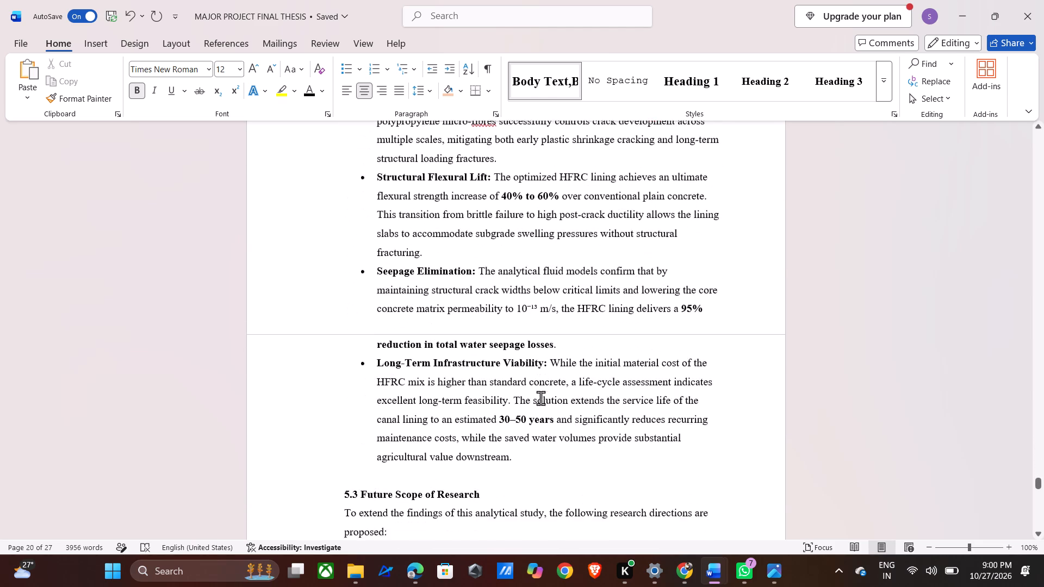
scroll(540, 398, down, 8)
Move the Seepage Elimination bullet in section 5.2 onto the next page by adding four unbulleted blank lines after the Structural Flexural Lift bullet.
scroll(540, 398, up, 4)
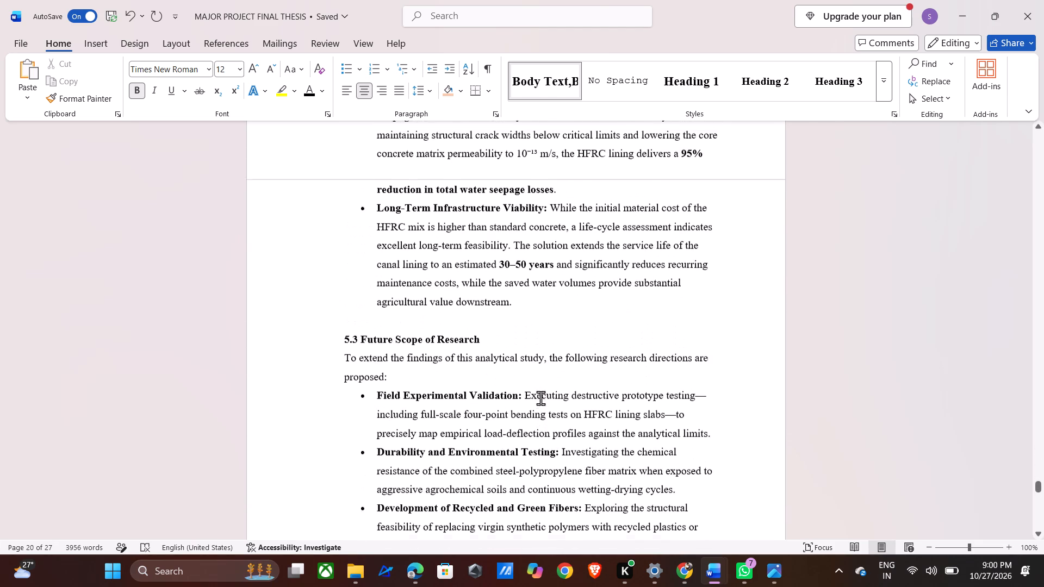
scroll(540, 398, up, 4)
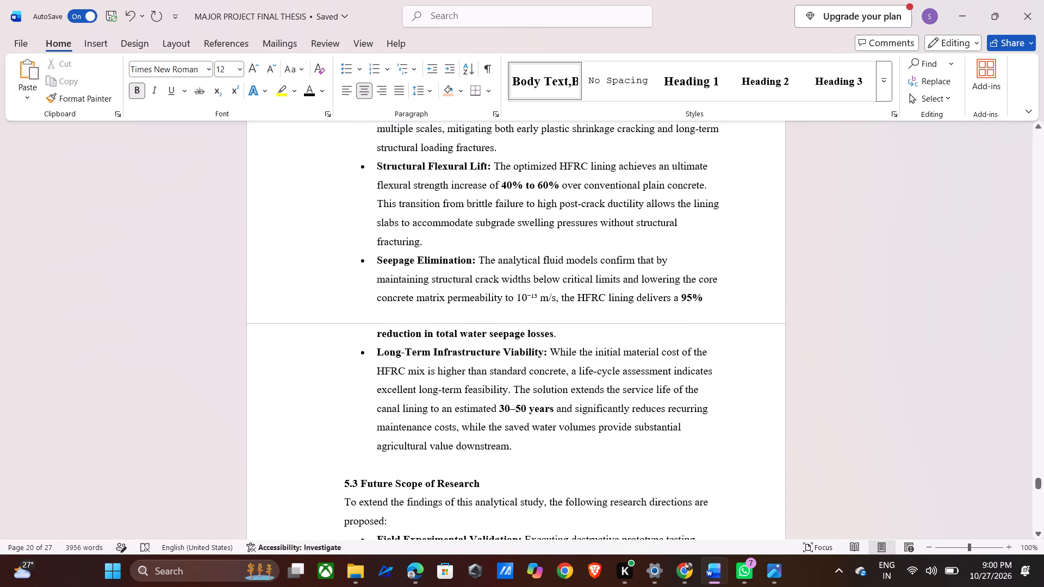
scroll(528, 345, up, 4)
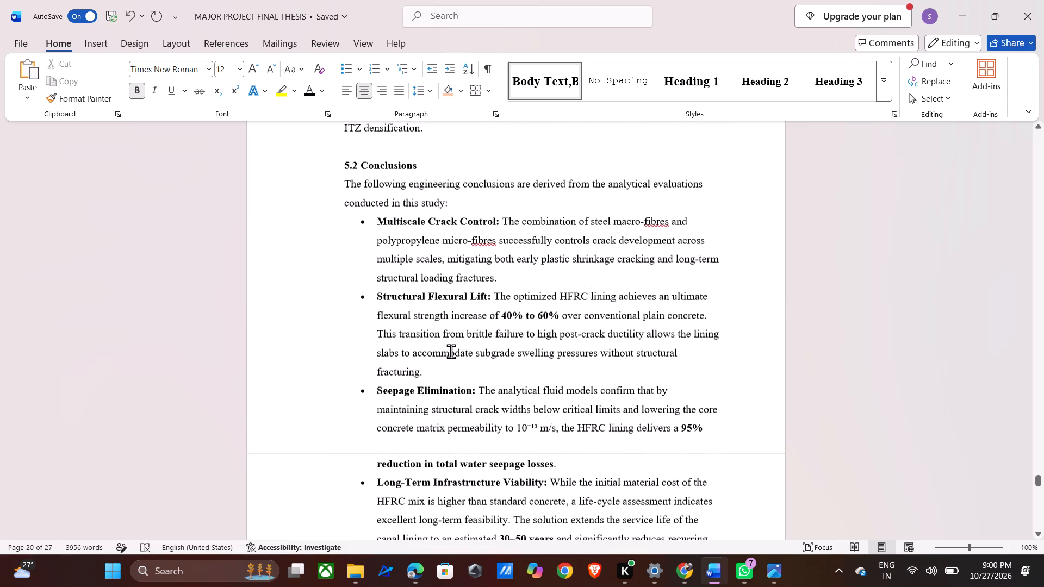
click(448, 365)
key(Return)
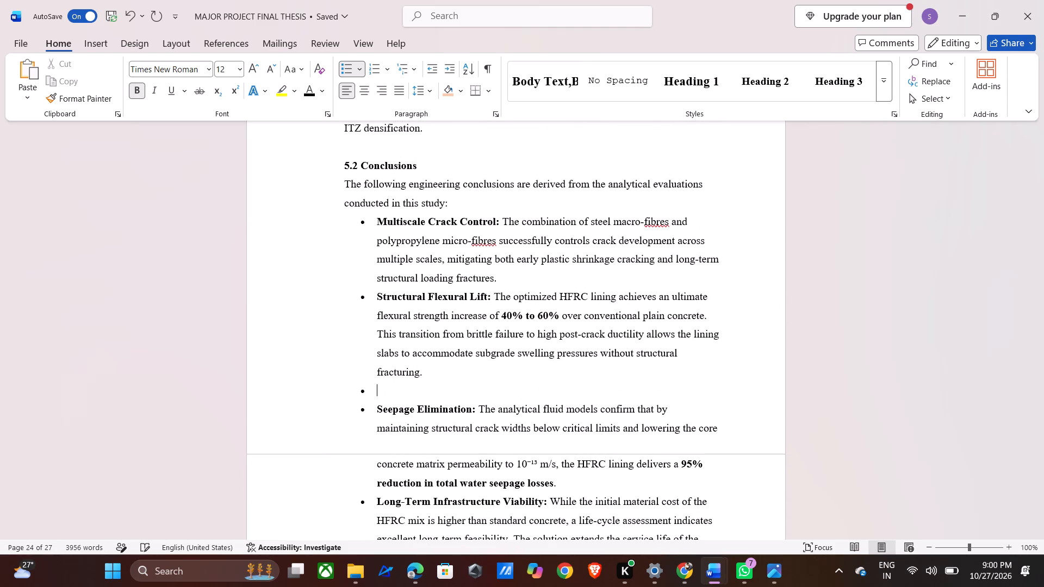
key(BackSpace)
key(Return)
key(Return)
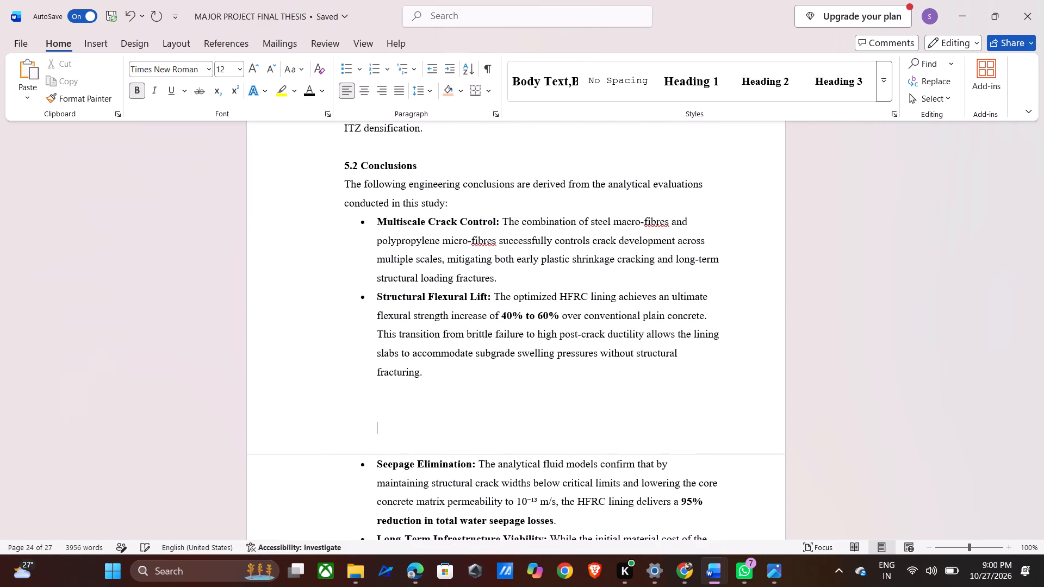
key(Return)
Add an extra blank line above the "5.2 Conclusions" heading.
scroll(554, 246, up, 5)
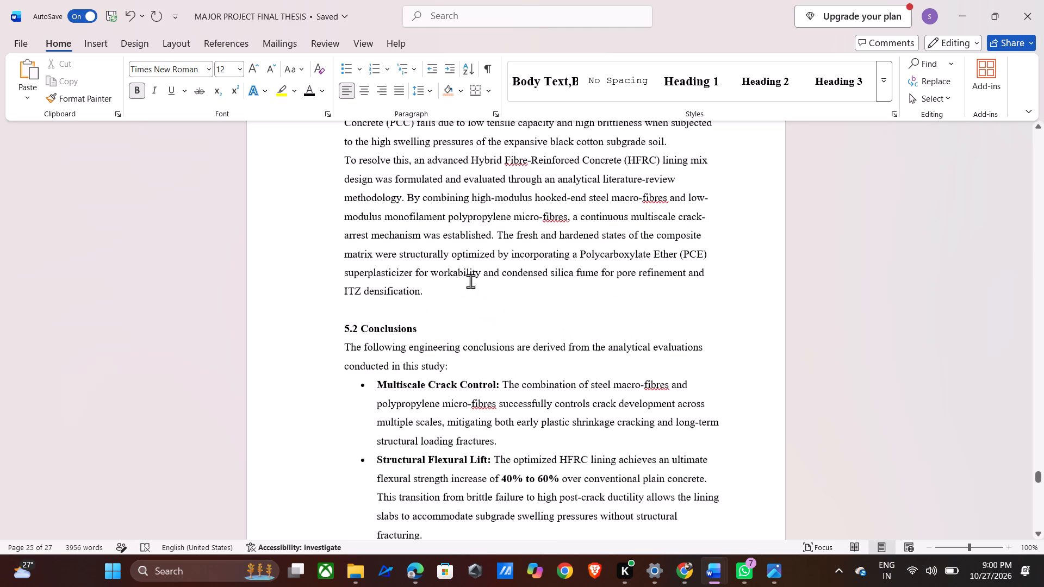
click(434, 333)
click(440, 303)
key(Return)
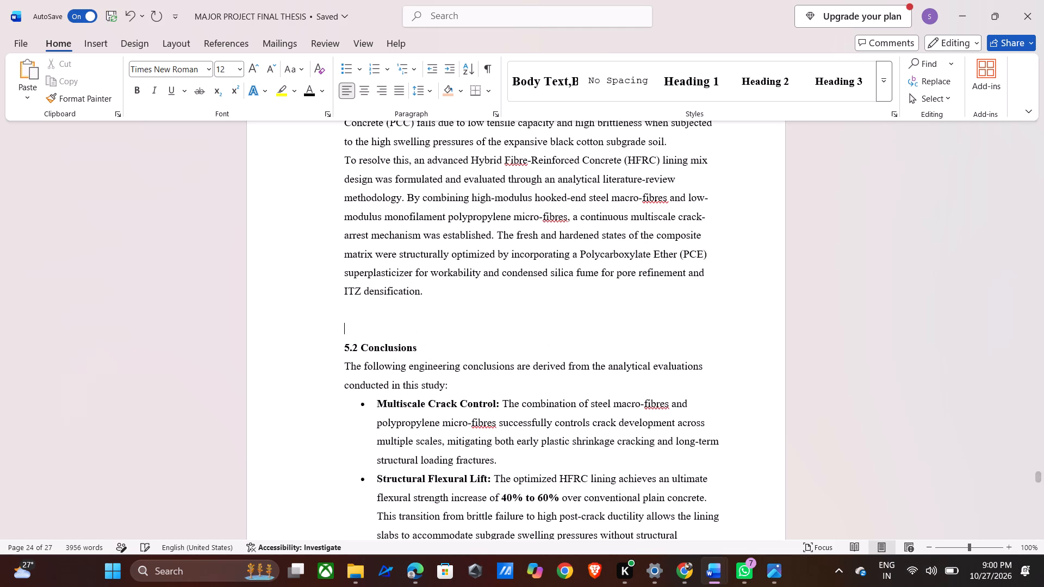
Add an extra blank line above the "5.3 Future Scope of Research" heading.
scroll(444, 315, down, 10)
click(447, 351)
scroll(513, 398, down, 3)
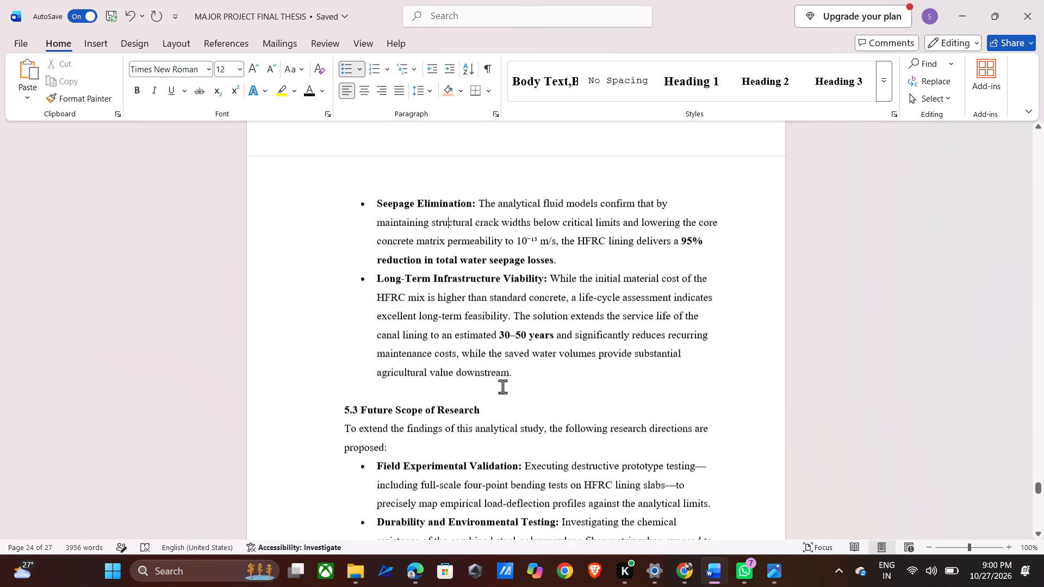
scroll(502, 386, down, 5)
click(529, 264)
key(Return)
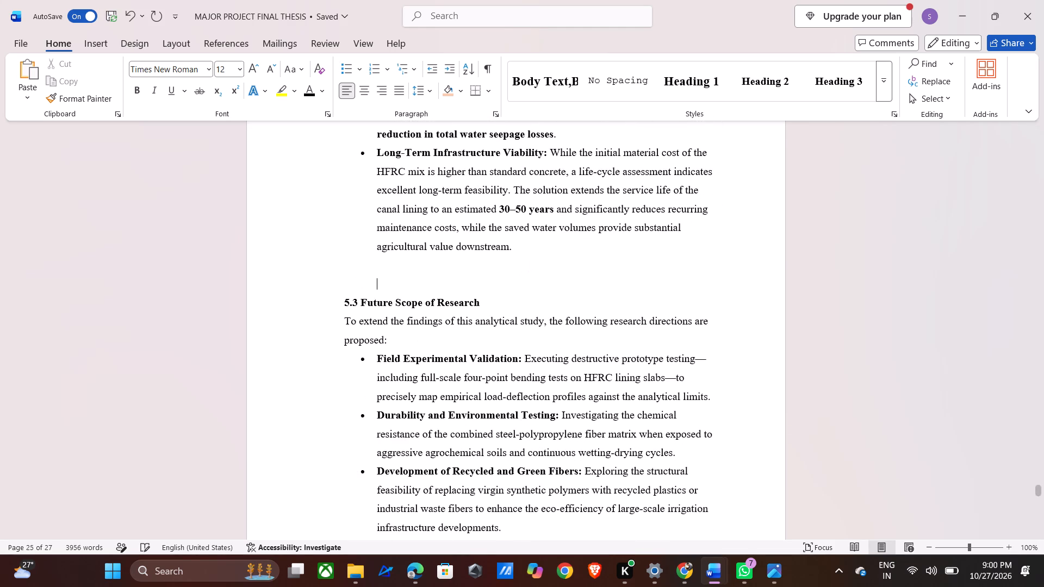
Set the font size of the REFERENCES heading after the Chapter 6 title page to 14.
scroll(520, 266, down, 20)
scroll(520, 266, down, 9)
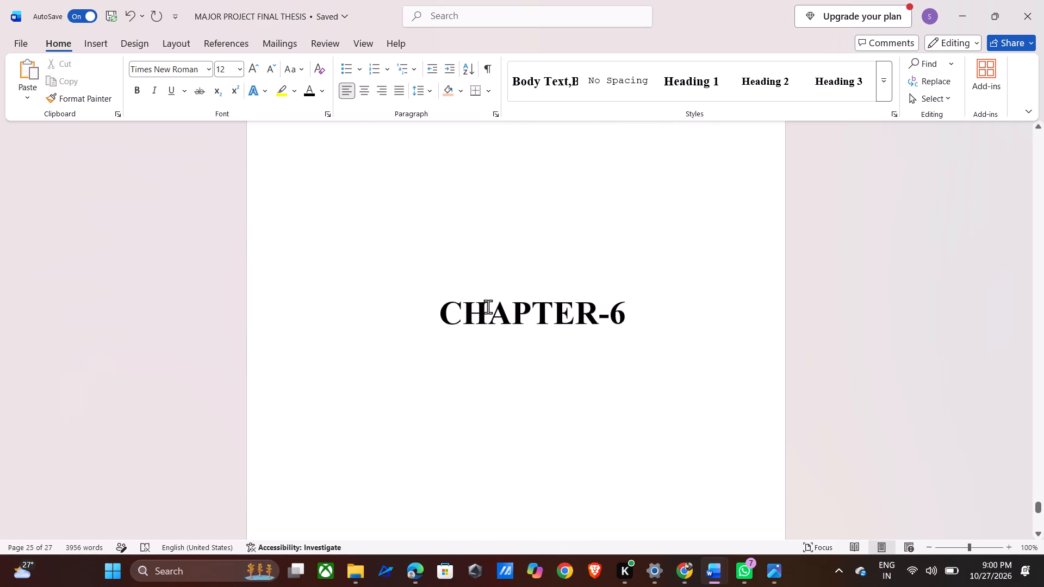
scroll(488, 307, down, 8)
scroll(544, 241, up, 5)
drag(580, 296, 507, 311)
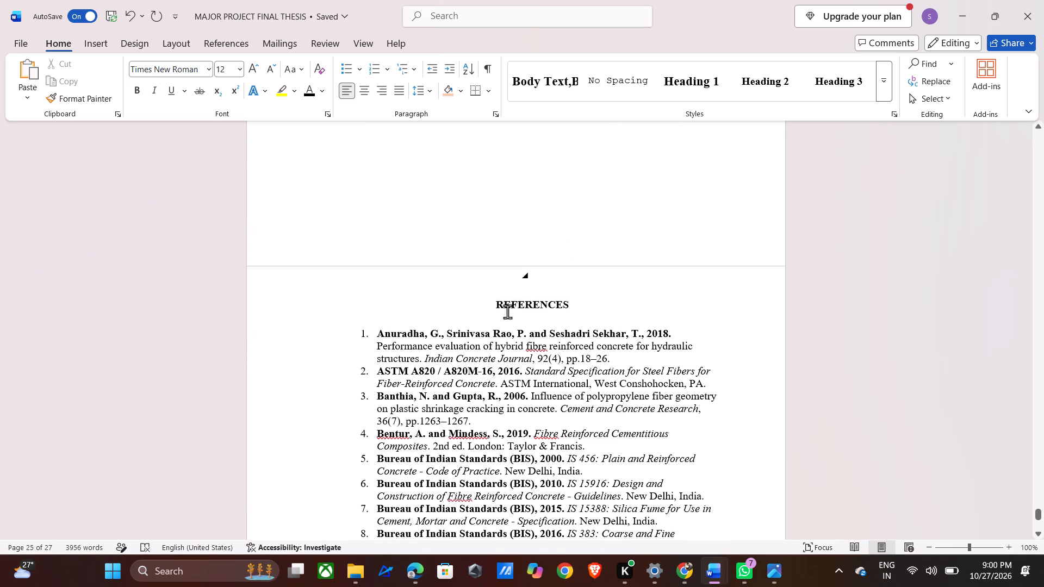
drag(507, 311, 489, 310)
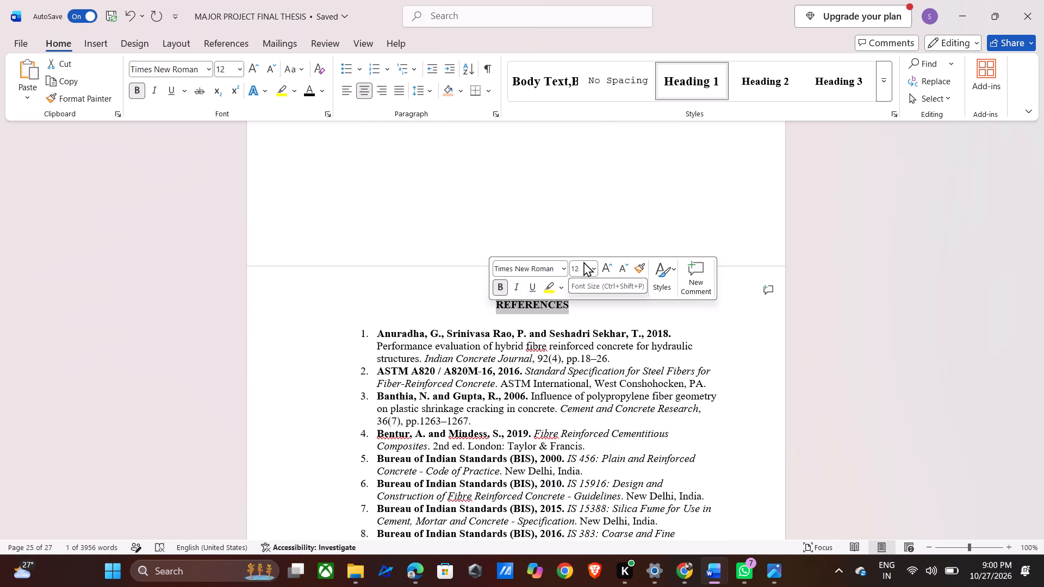
click(583, 261)
click(583, 263)
click(578, 265)
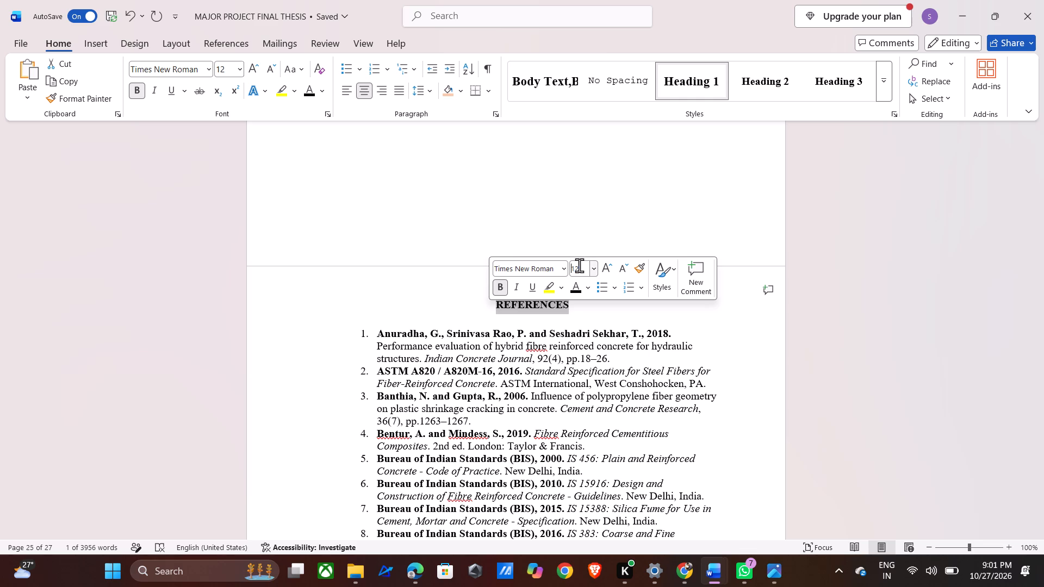
text(14)
key(Return)
click(579, 352)
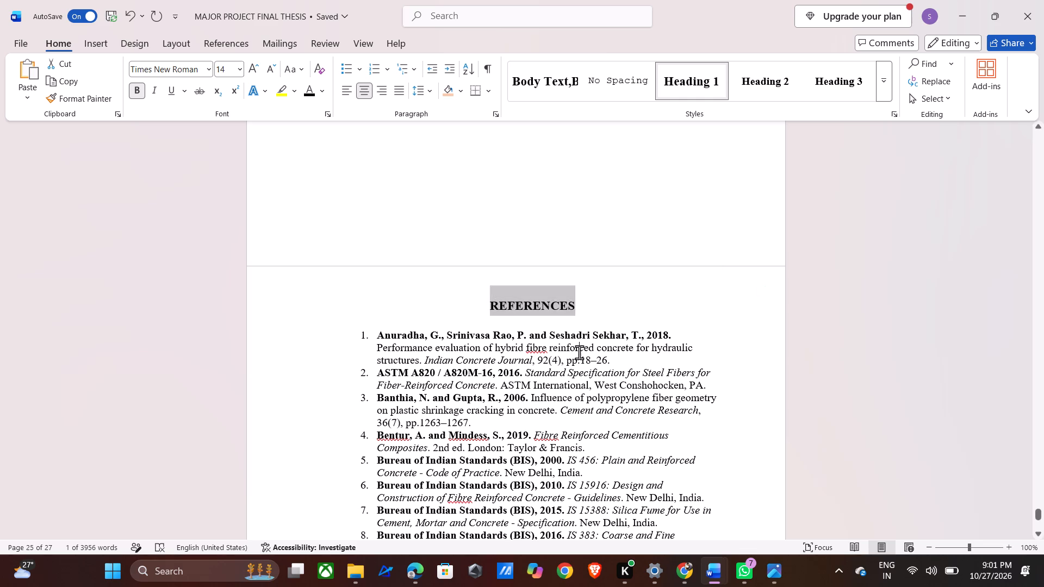
Slightly increase the line spacing of the entire numbered list under the REFERENCES heading.
drag(377, 335, 595, 491)
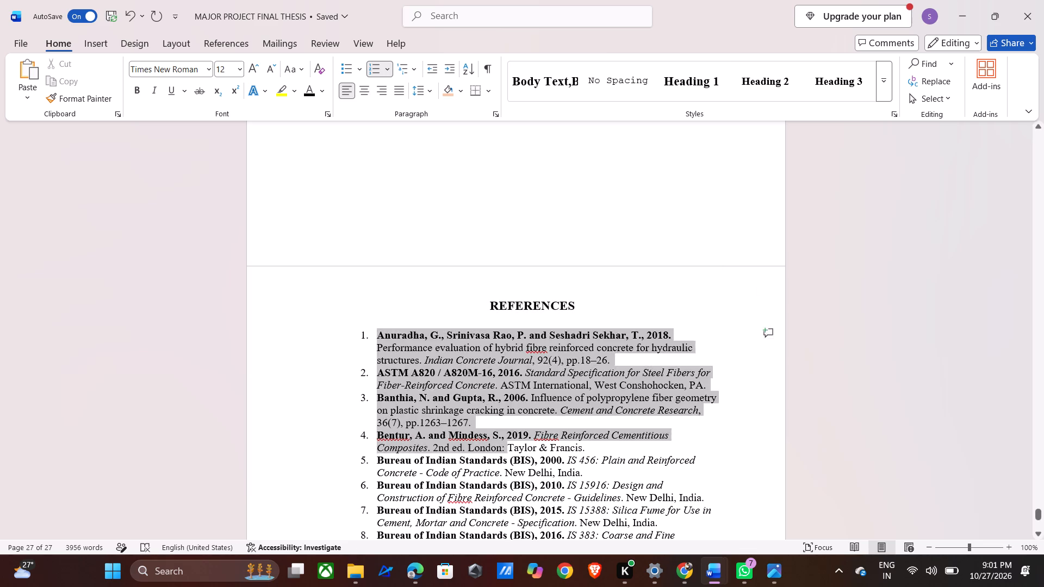
drag(595, 491, 735, 420)
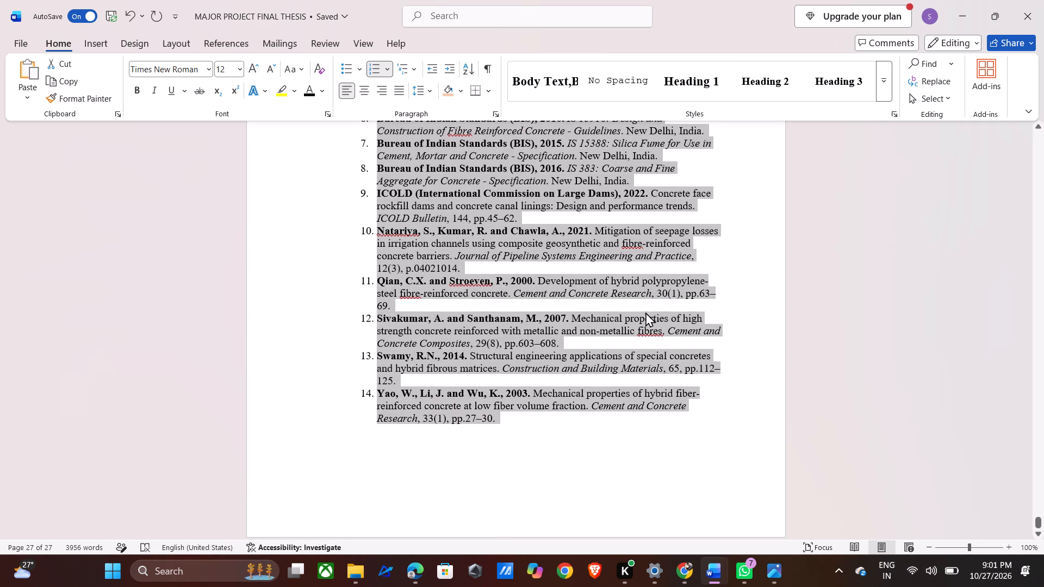
scroll(643, 309, up, 12)
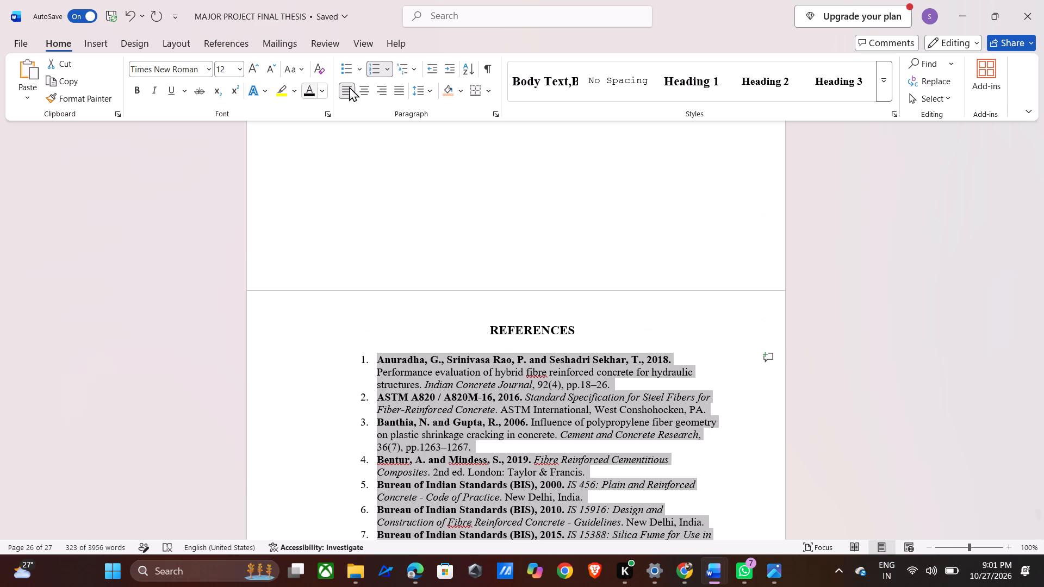
click(417, 91)
click(459, 123)
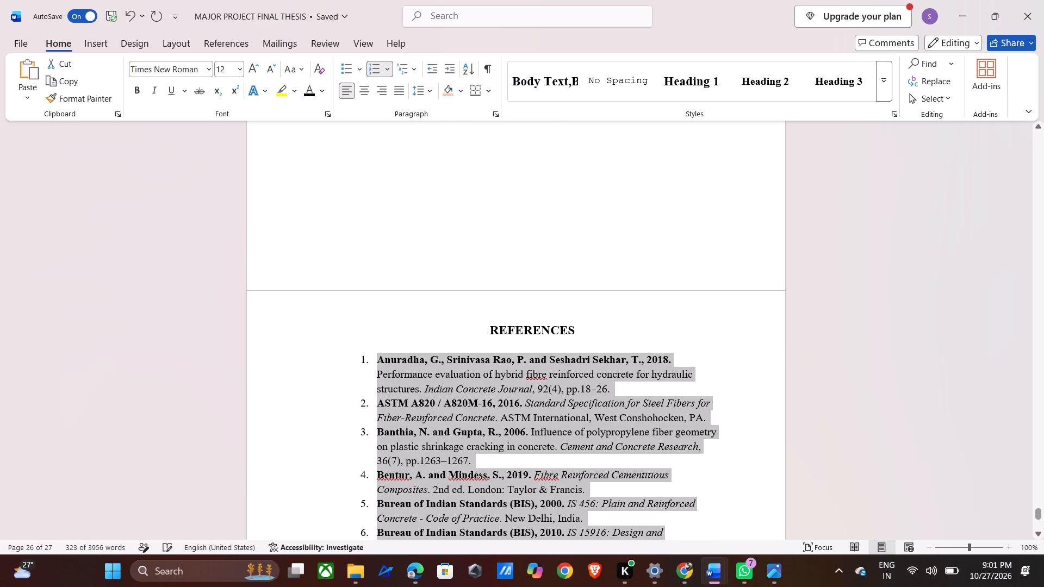
click(541, 373)
scroll(530, 373, down, 20)
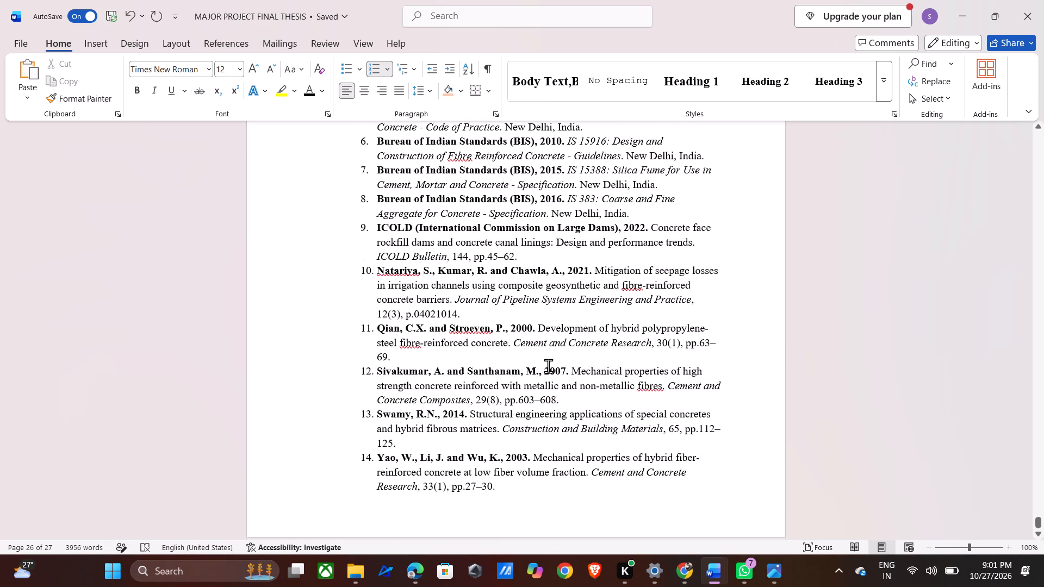
scroll(548, 366, down, 5)
scroll(549, 365, up, 13)
scroll(549, 365, down, 1)
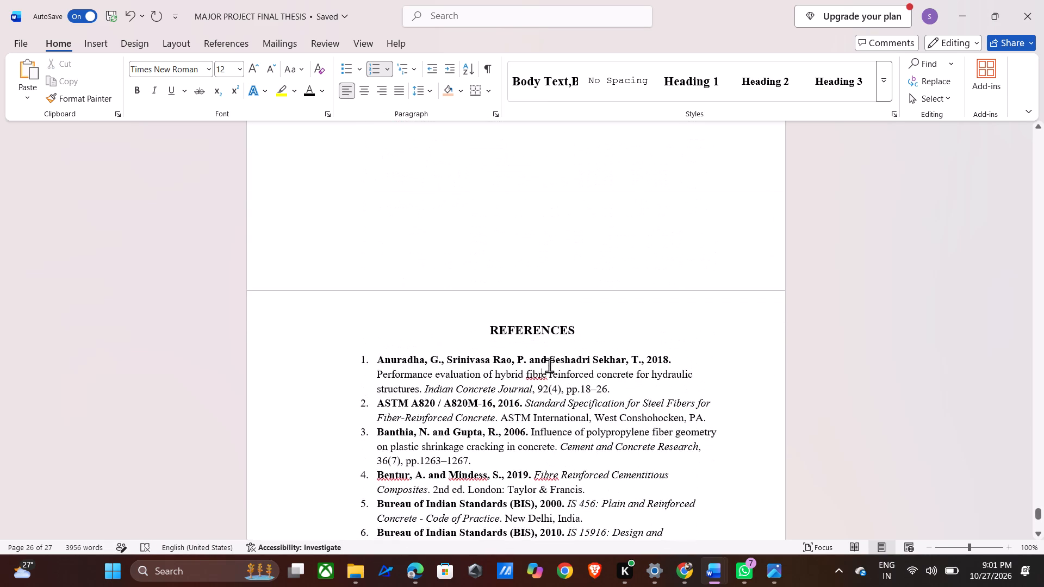
scroll(549, 365, down, 20)
scroll(549, 365, down, 5)
click(557, 339)
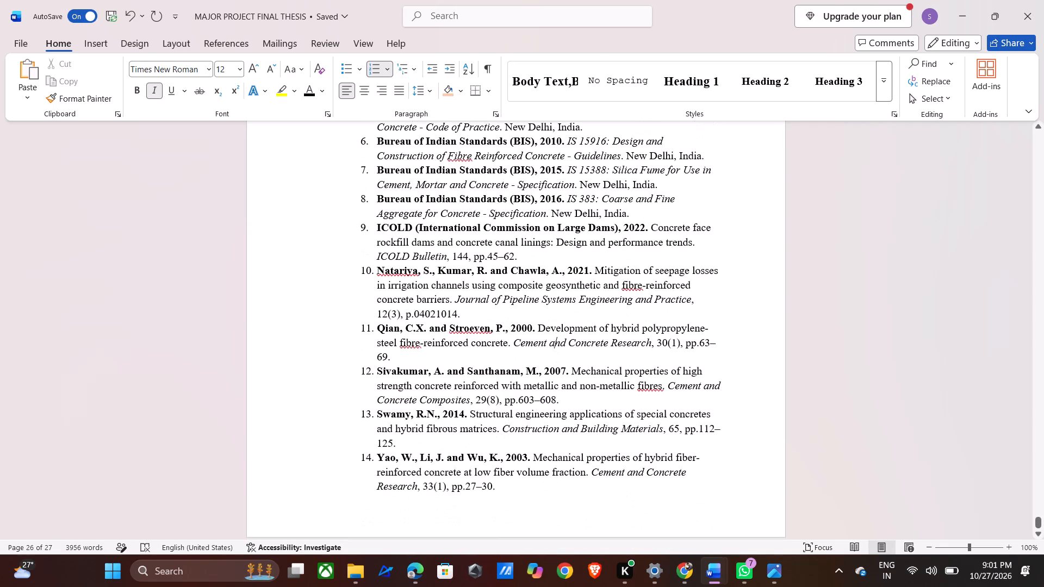
Save the thesis document.
key(ctrl+s)
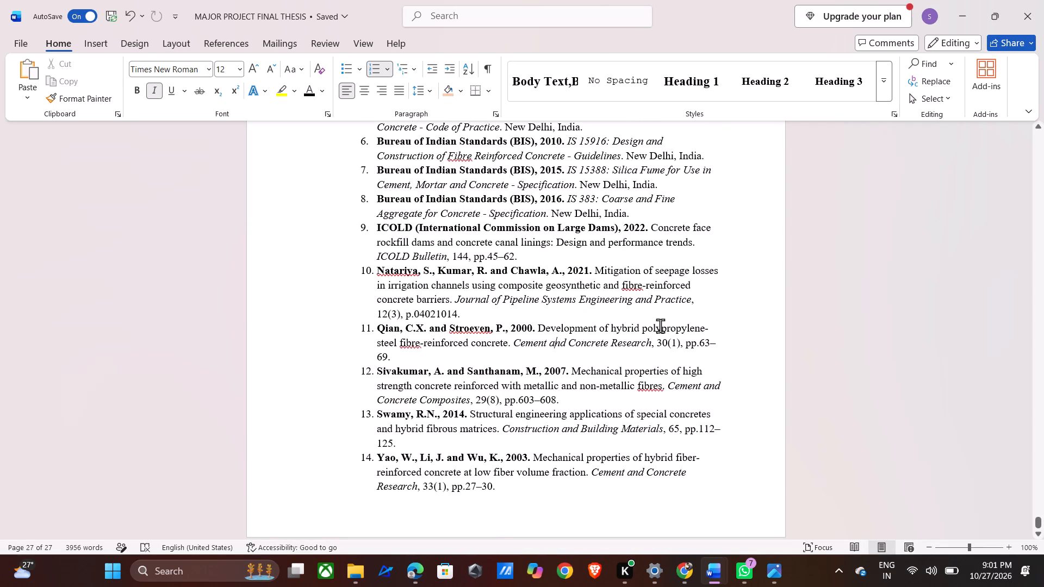
drag(1037, 520, 1027, 164)
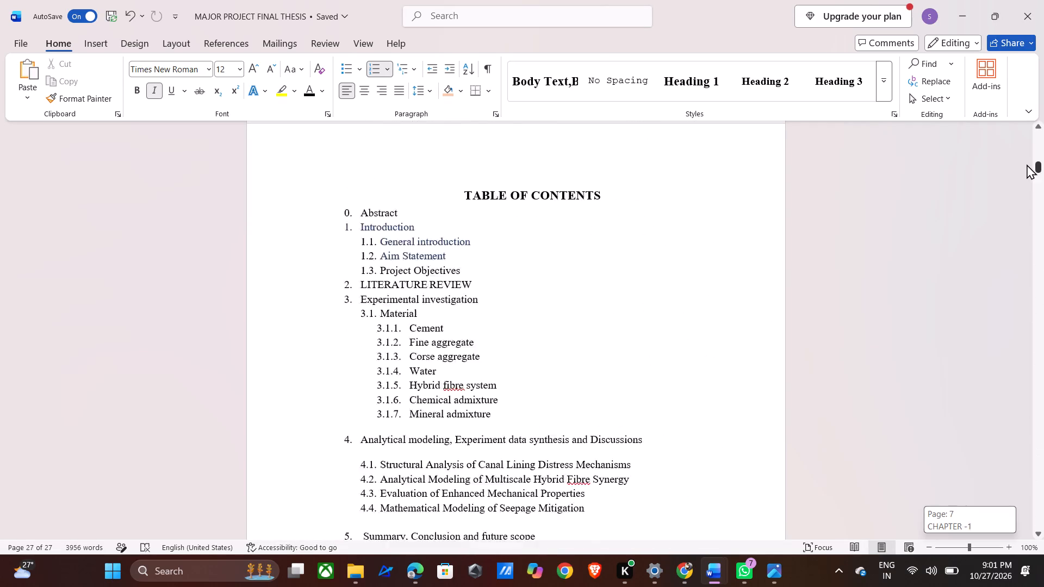
drag(1027, 164, 1043, 586)
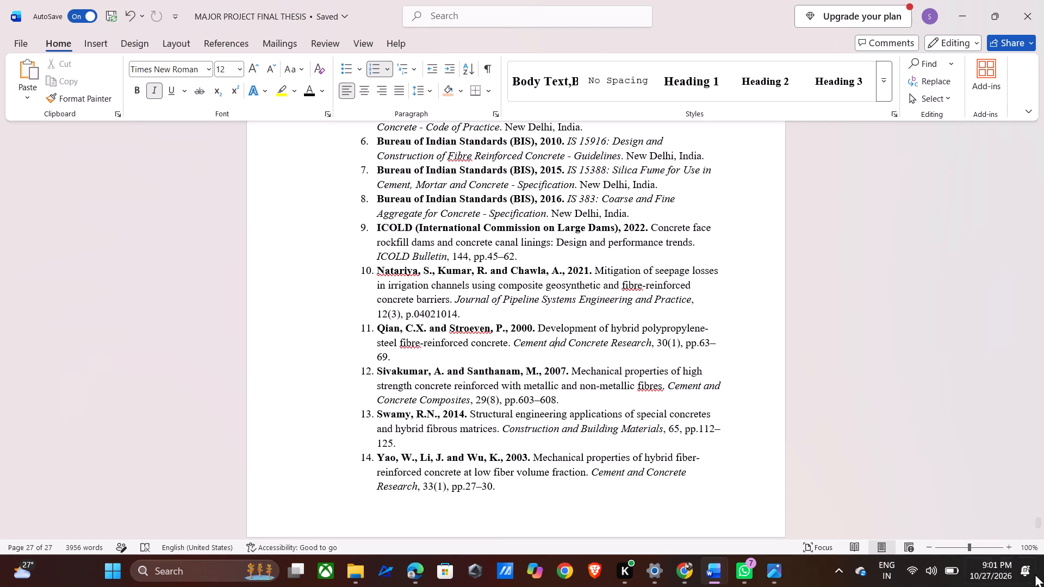
key(ctrl+s)
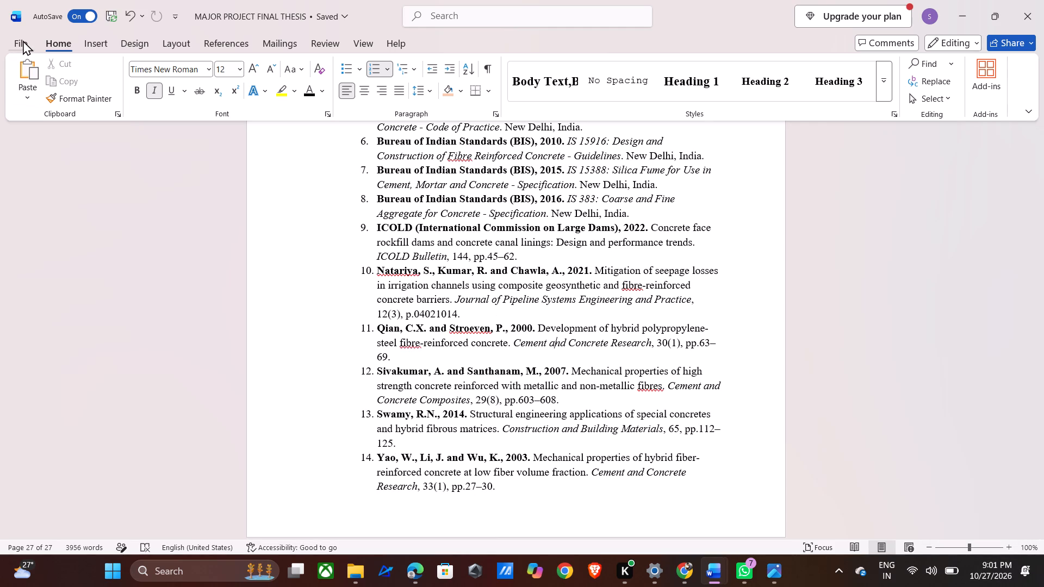
Open the thesis print preview and check the Microsoft Print to PDF setup for portrait orientation and A4 paper.
click(23, 40)
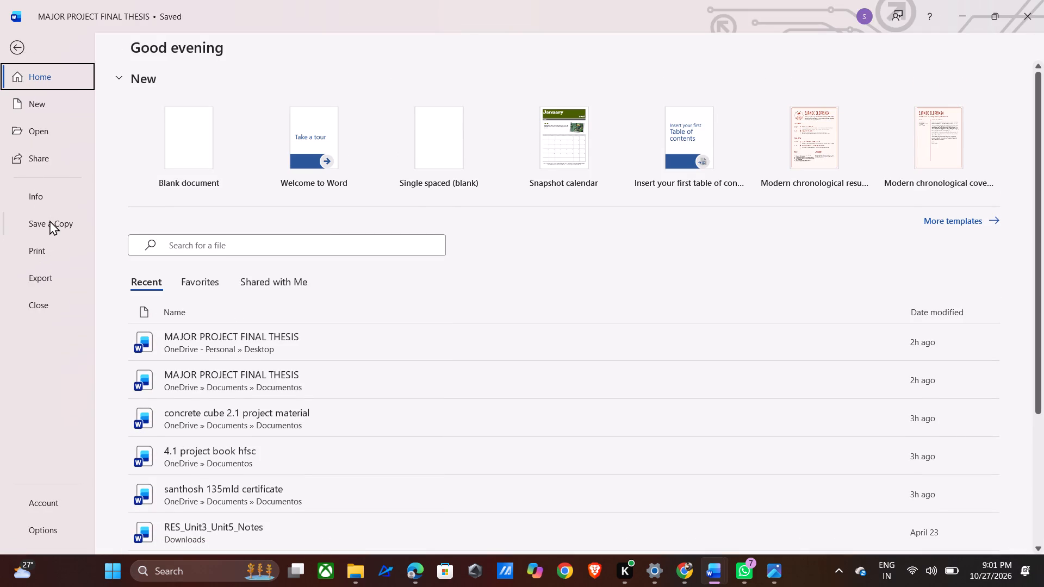
click(42, 248)
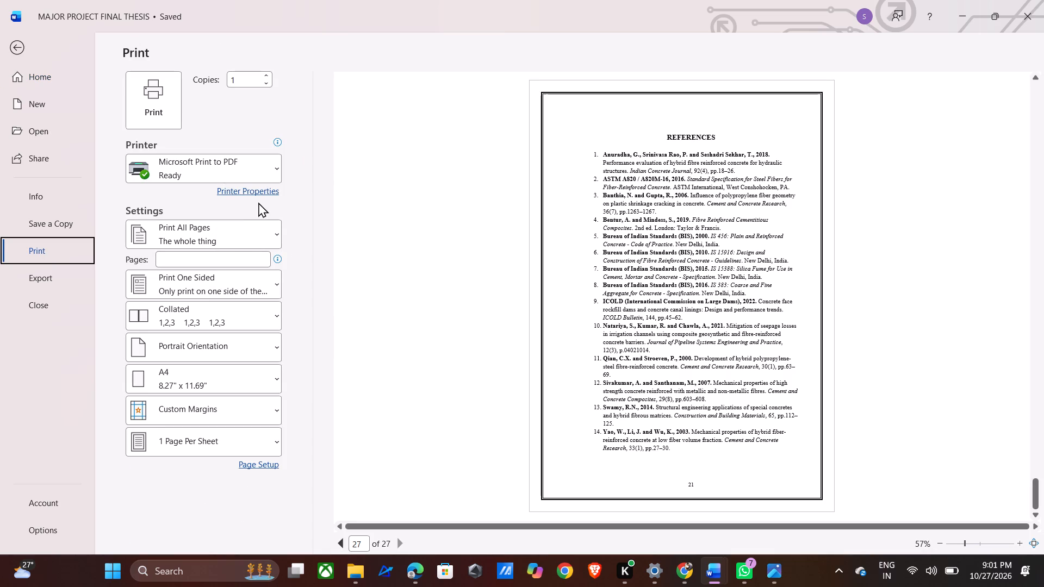
scroll(748, 319, up, 2)
scroll(488, 298, up, 2)
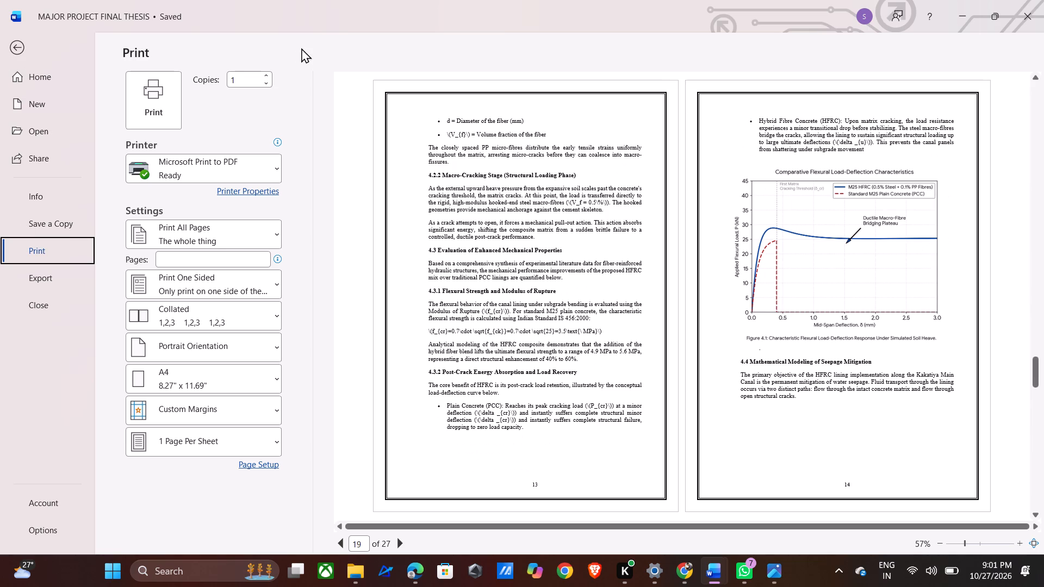
click(260, 191)
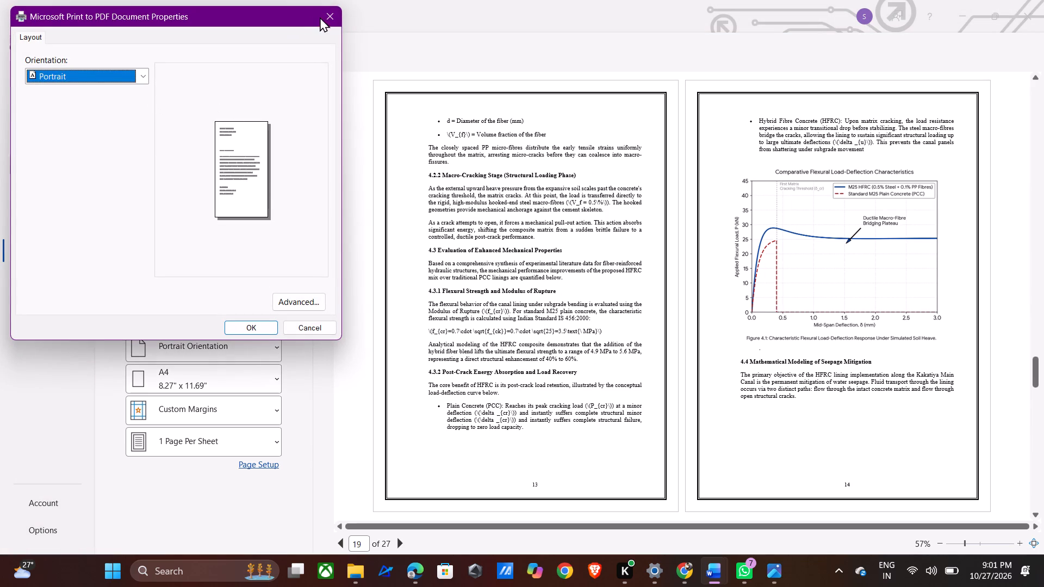
click(268, 324)
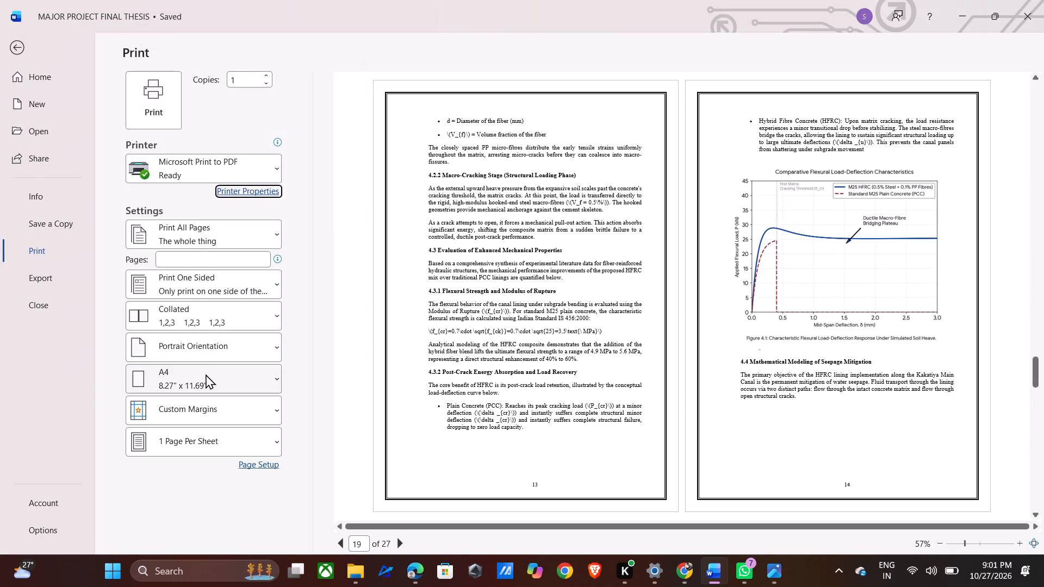
click(206, 374)
click(232, 228)
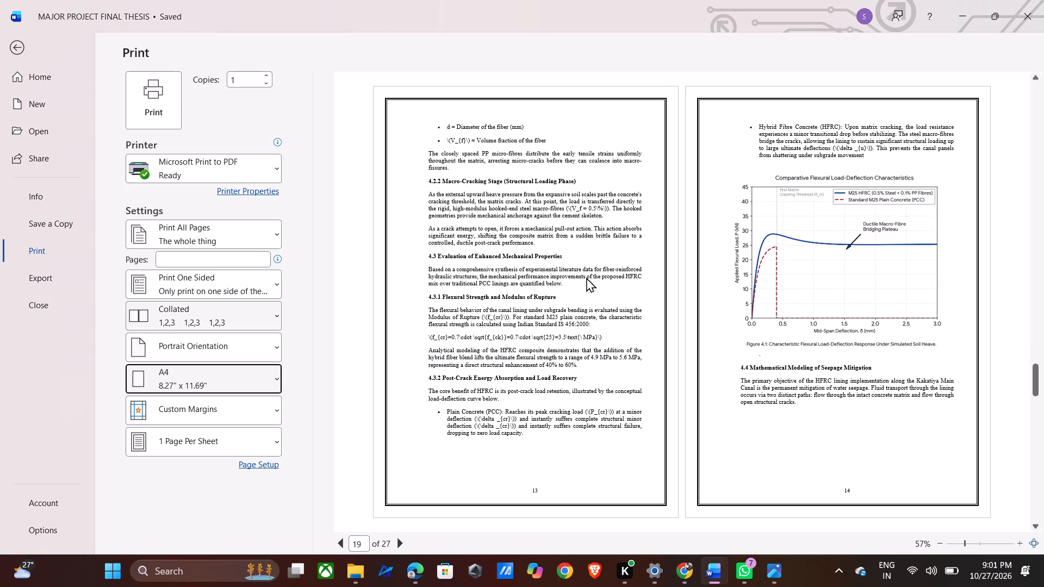
Examine the front matter and the Chapter 1 and Chapter 2 pages in the print preview for layout and heading consistency.
scroll(626, 286, up, 20)
scroll(626, 286, up, 15)
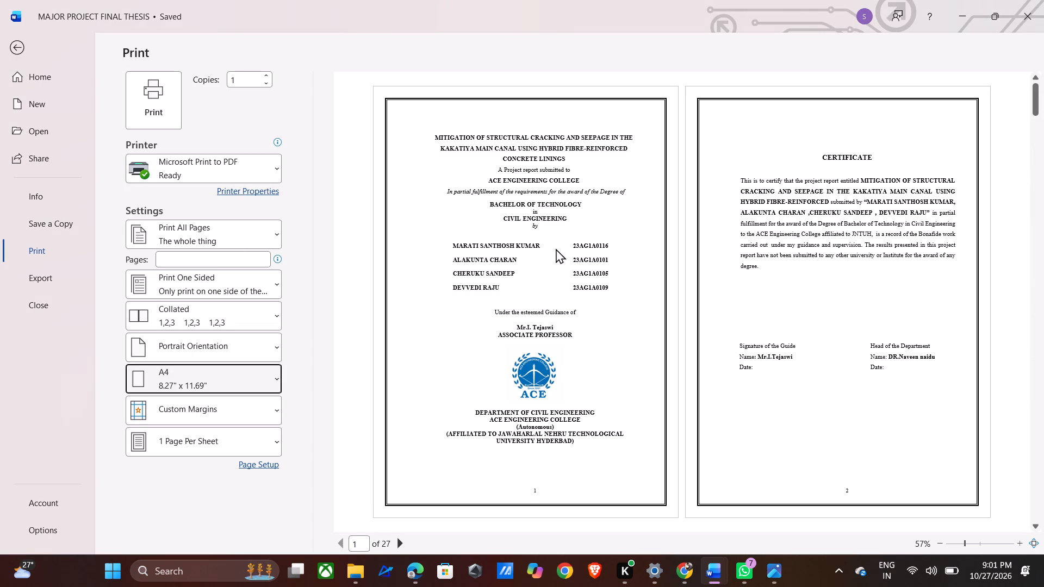
scroll(809, 352, down, 4)
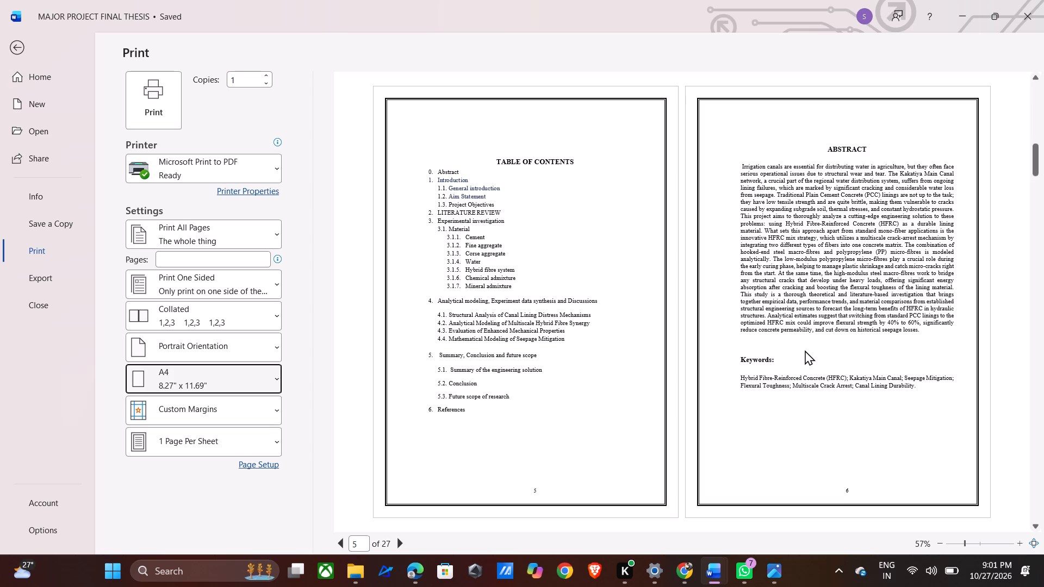
scroll(803, 347, up, 3)
scroll(803, 345, down, 1)
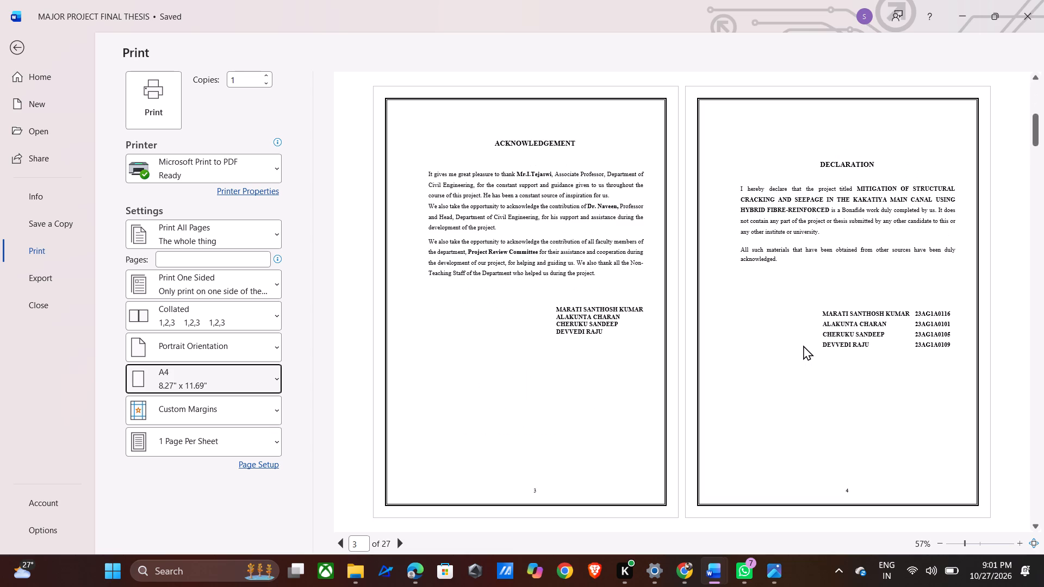
scroll(803, 345, down, 1)
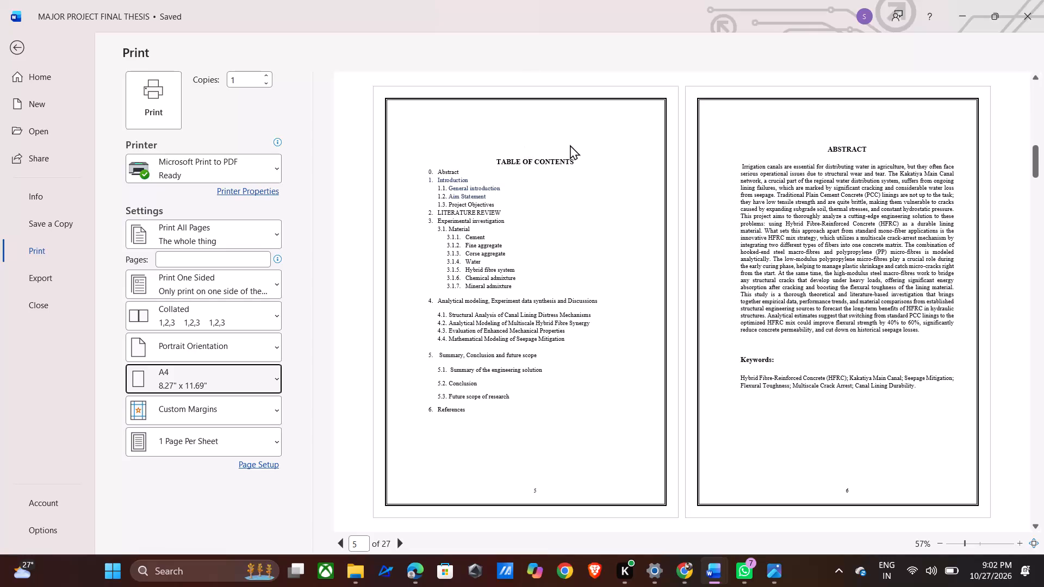
scroll(714, 310, down, 1)
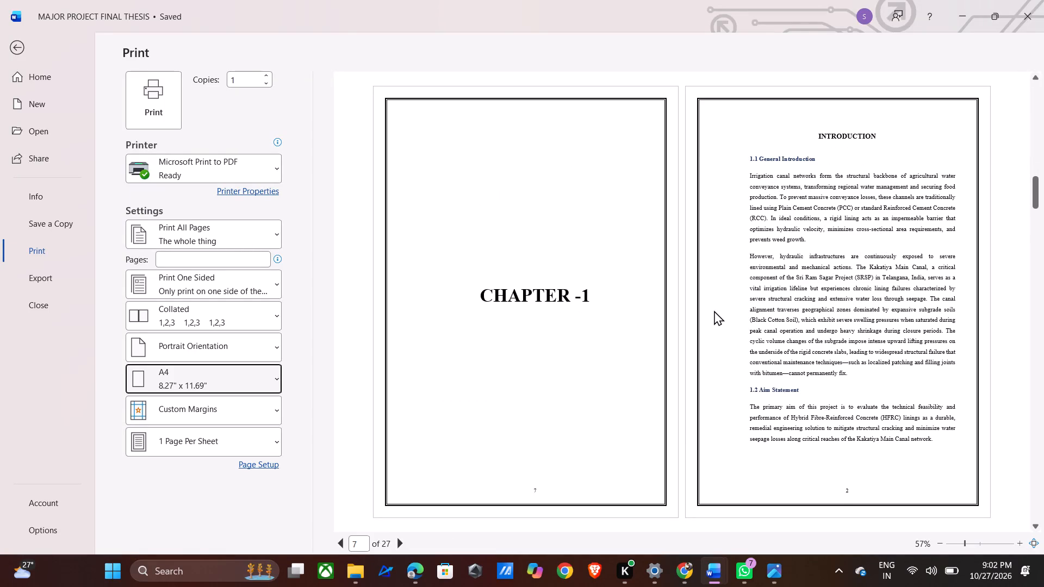
scroll(714, 310, down, 2)
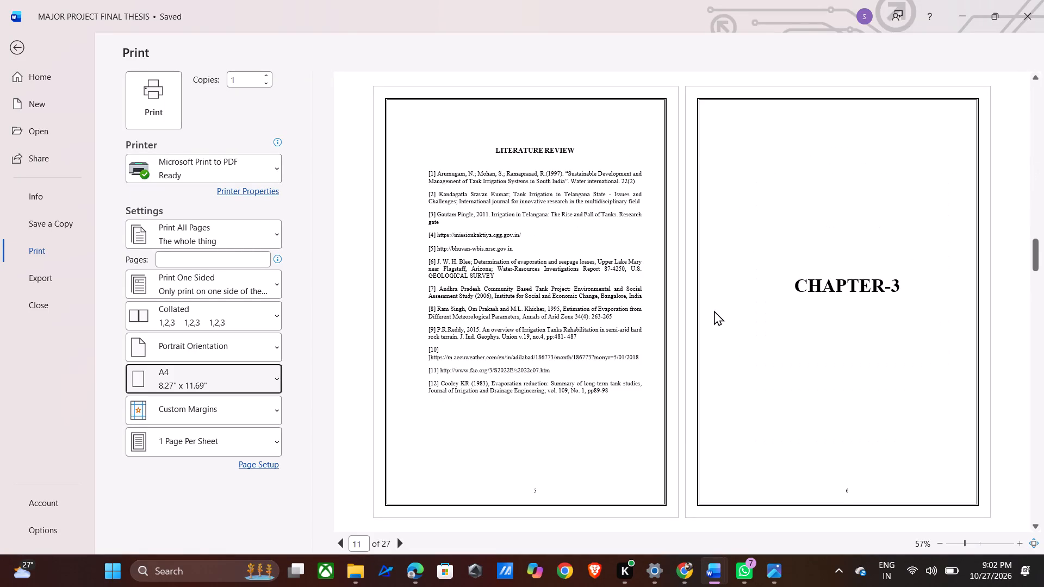
scroll(714, 310, up, 1)
scroll(714, 310, down, 1)
scroll(714, 310, up, 1)
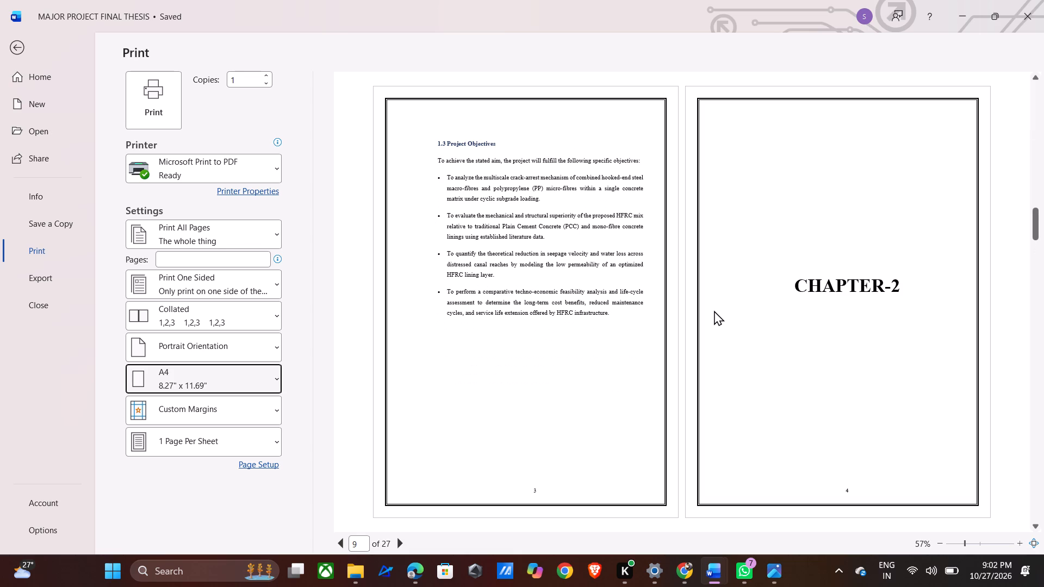
scroll(714, 310, up, 1)
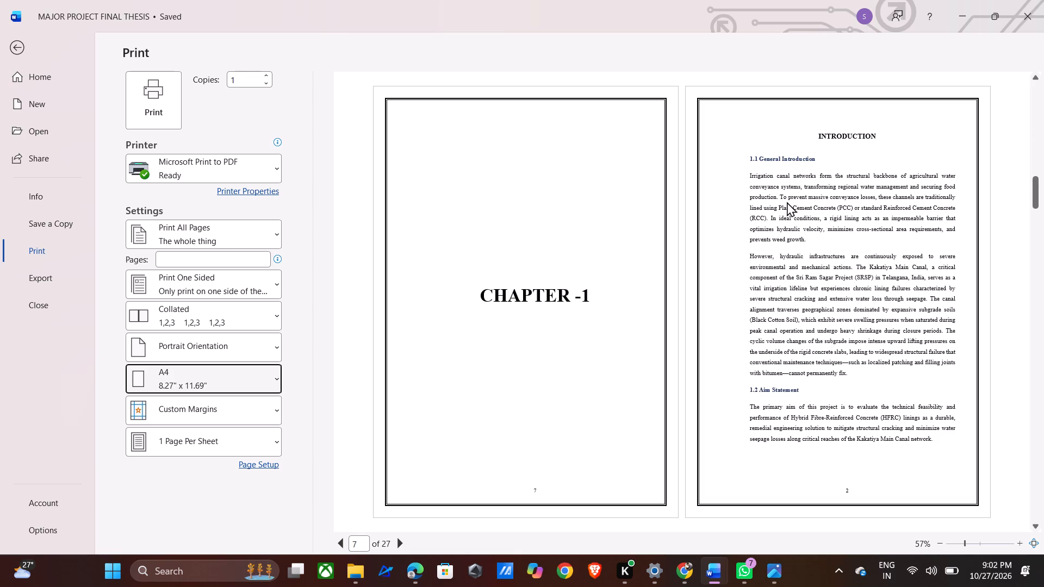
scroll(739, 220, down, 2)
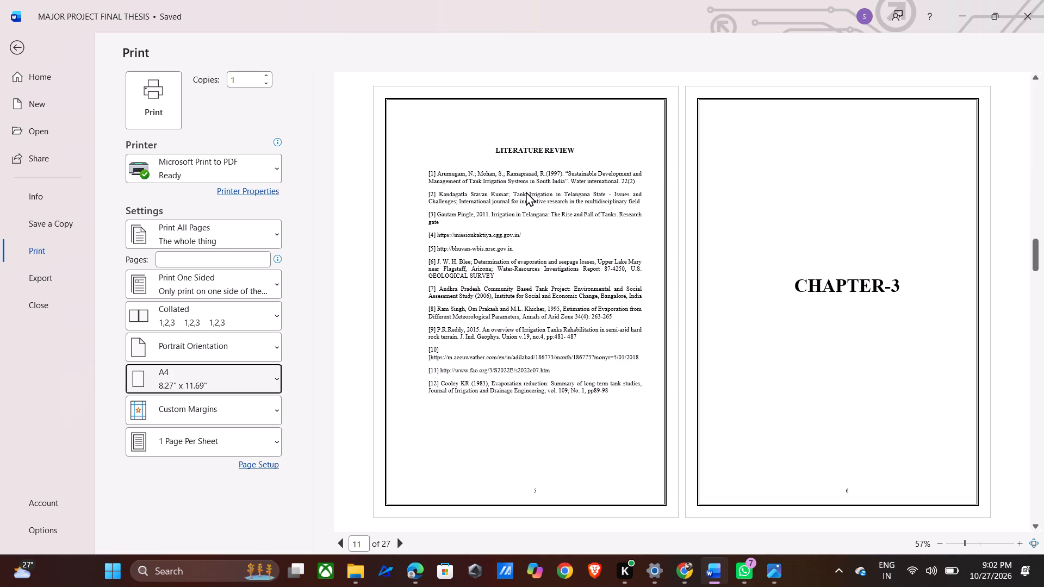
Re-examine the thesis from the cover page through the Chapter 2 literature review in the print preview.
scroll(527, 196, up, 20)
scroll(527, 196, up, 3)
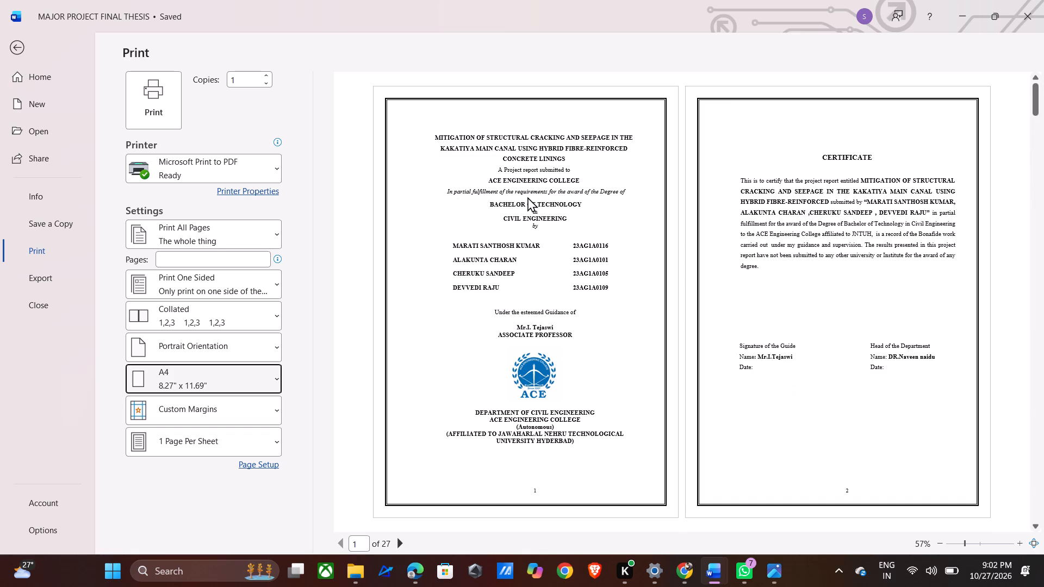
scroll(537, 199, down, 2)
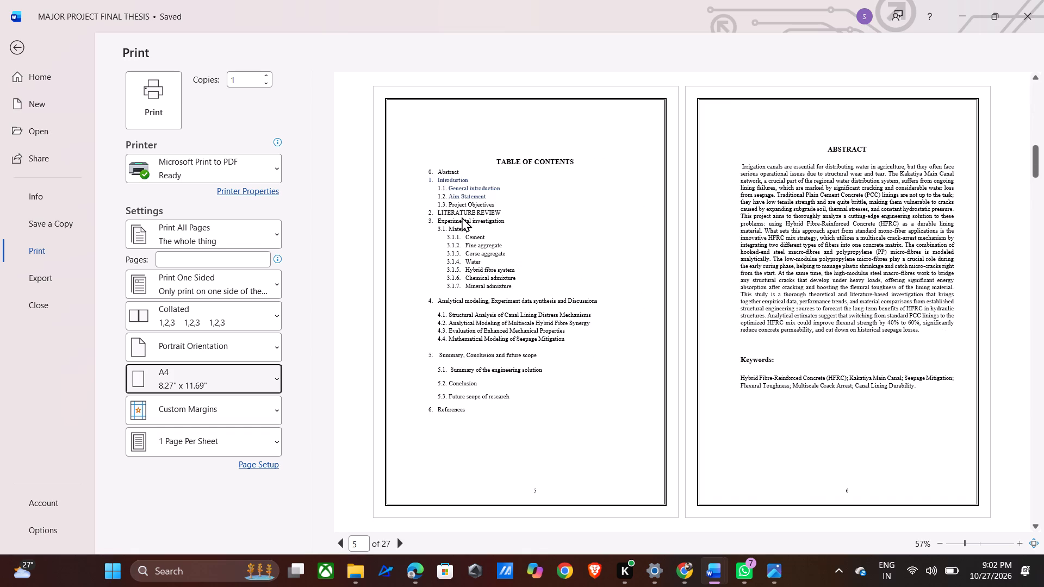
scroll(504, 240, down, 1)
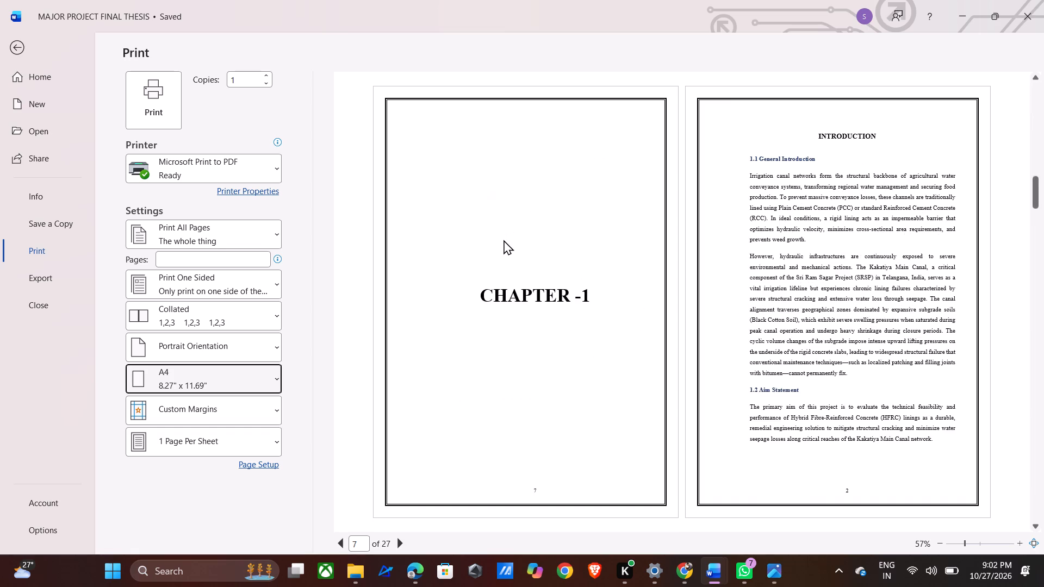
scroll(504, 240, down, 2)
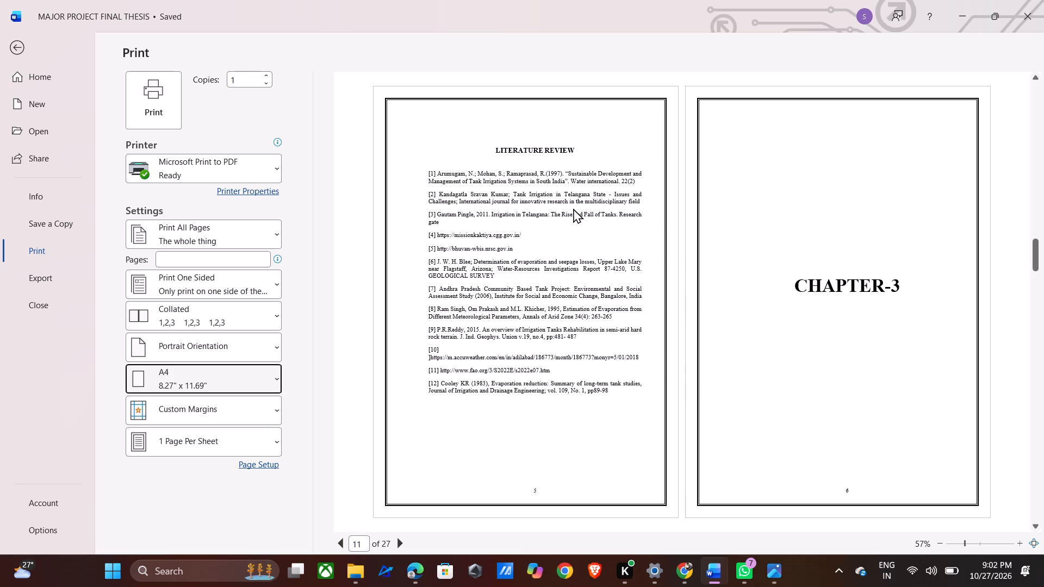
scroll(549, 178, up, 1)
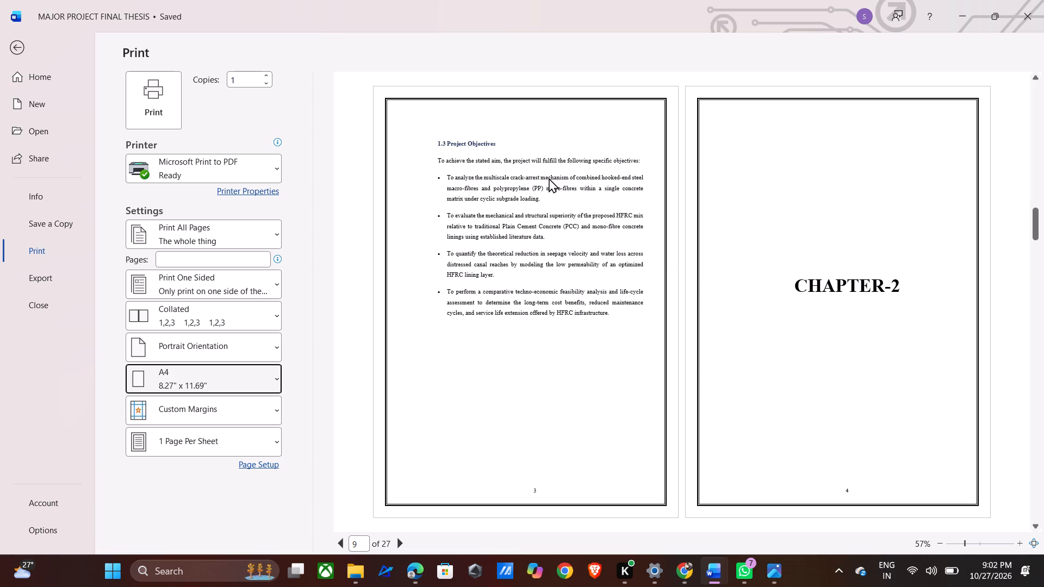
scroll(855, 291, down, 1)
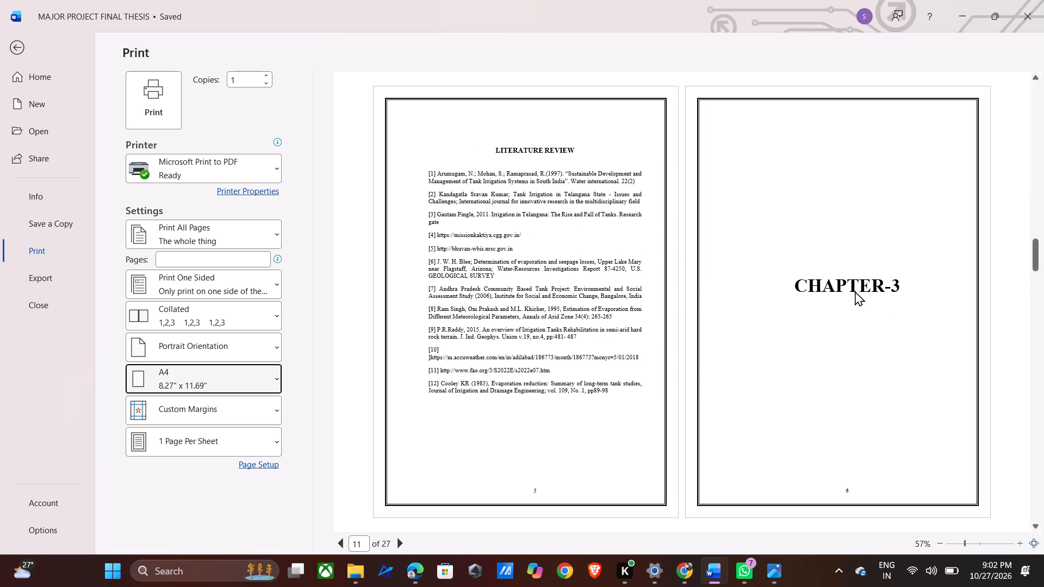
Examine the Chapter 3 to Chapter 6 and REFERENCES pages in the print preview, and return to the document.
scroll(855, 288, down, 1)
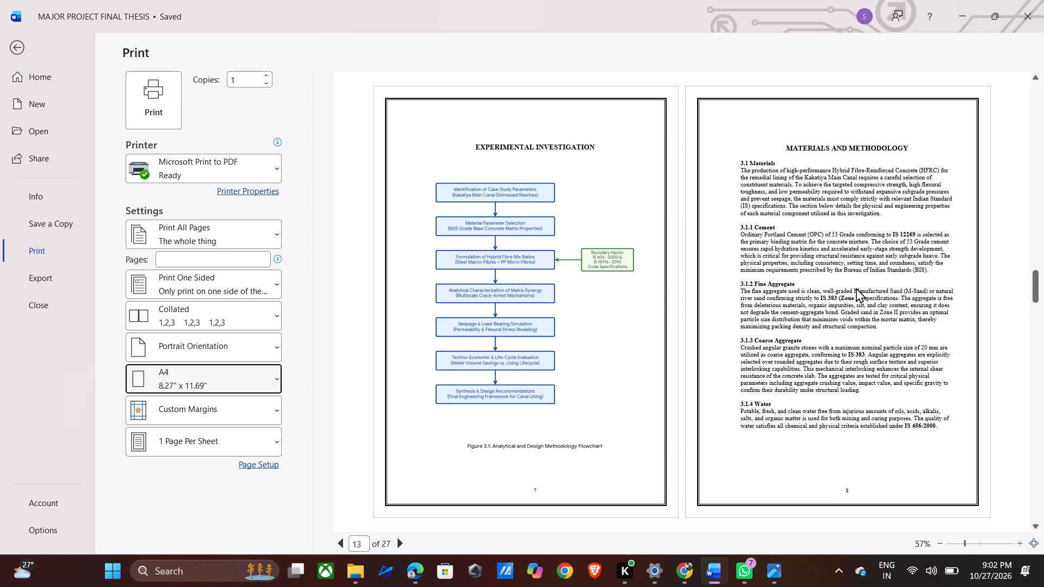
scroll(856, 288, down, 1)
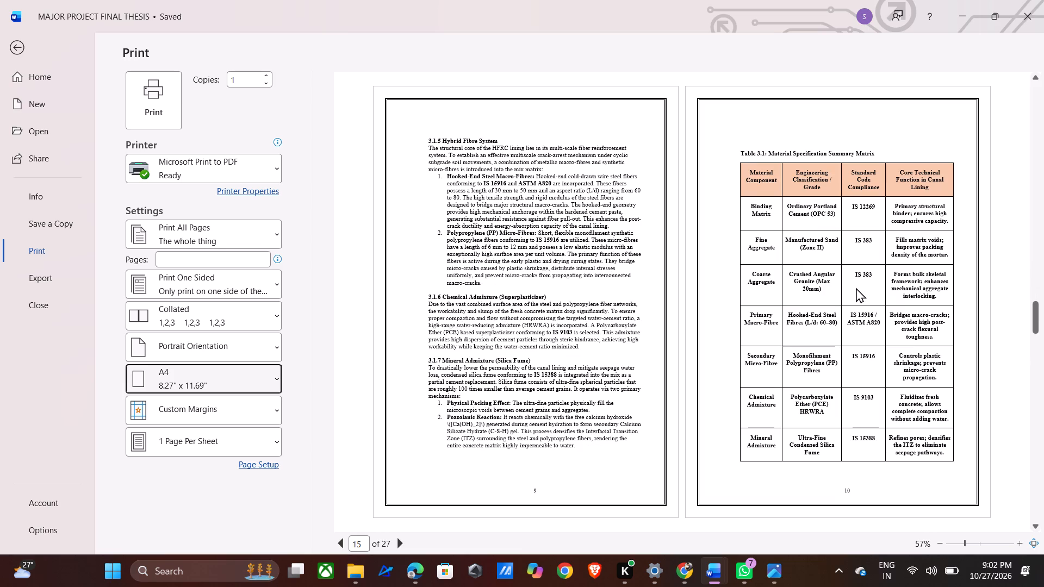
scroll(856, 288, down, 1)
scroll(856, 288, up, 1)
scroll(856, 288, down, 1)
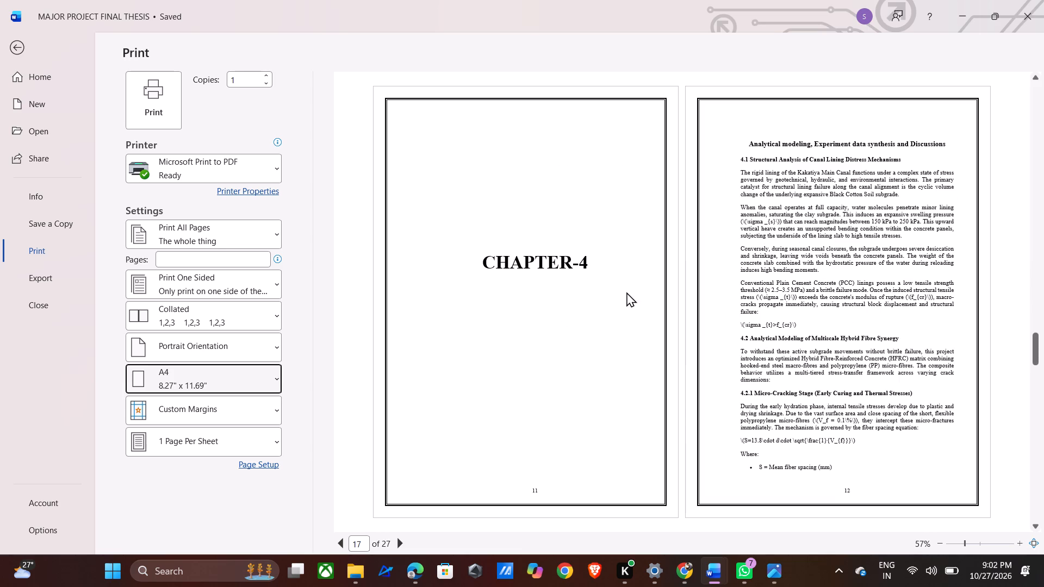
scroll(773, 280, down, 1)
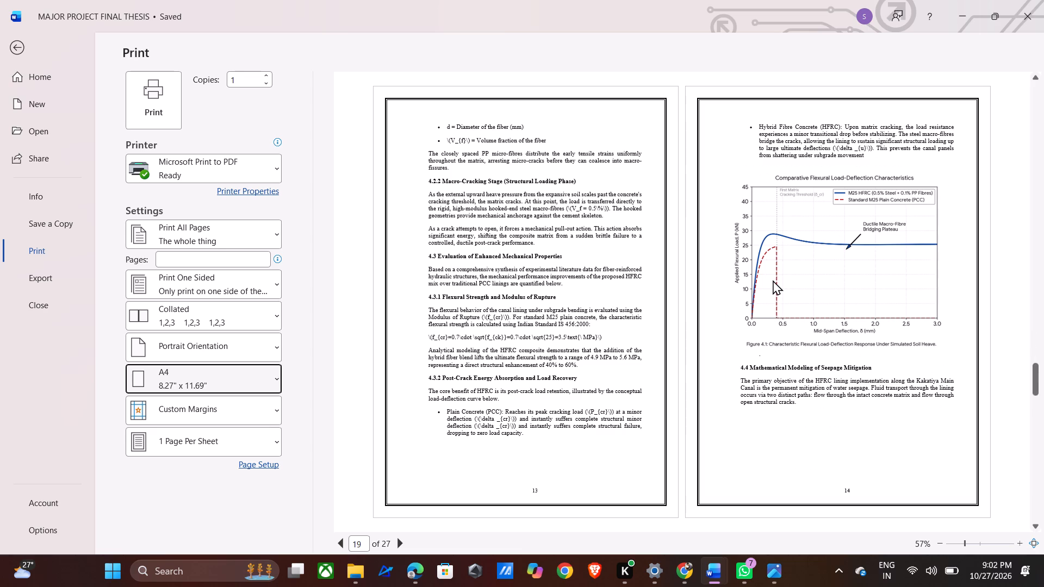
scroll(773, 280, down, 1)
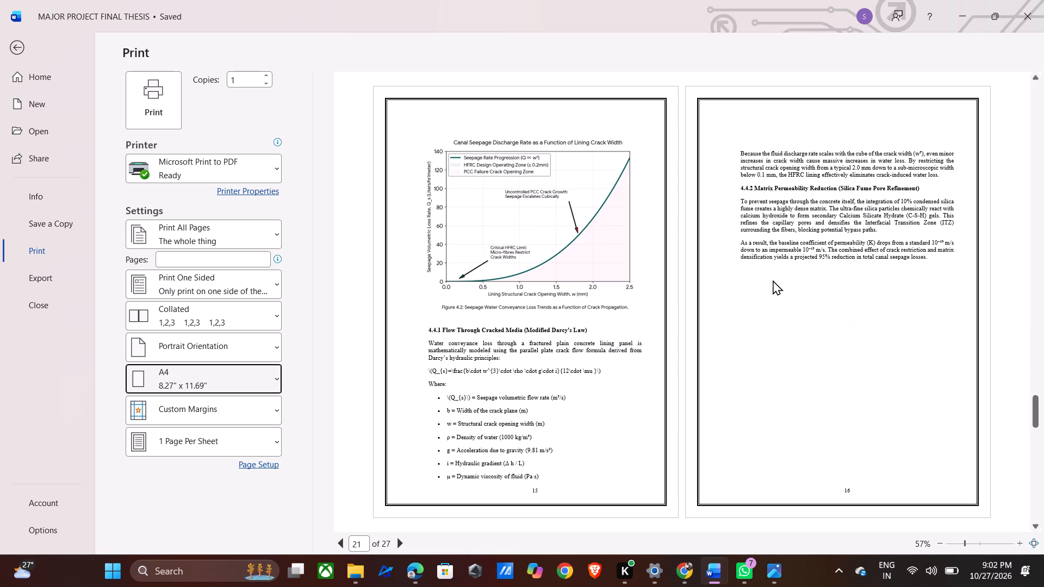
scroll(773, 280, down, 2)
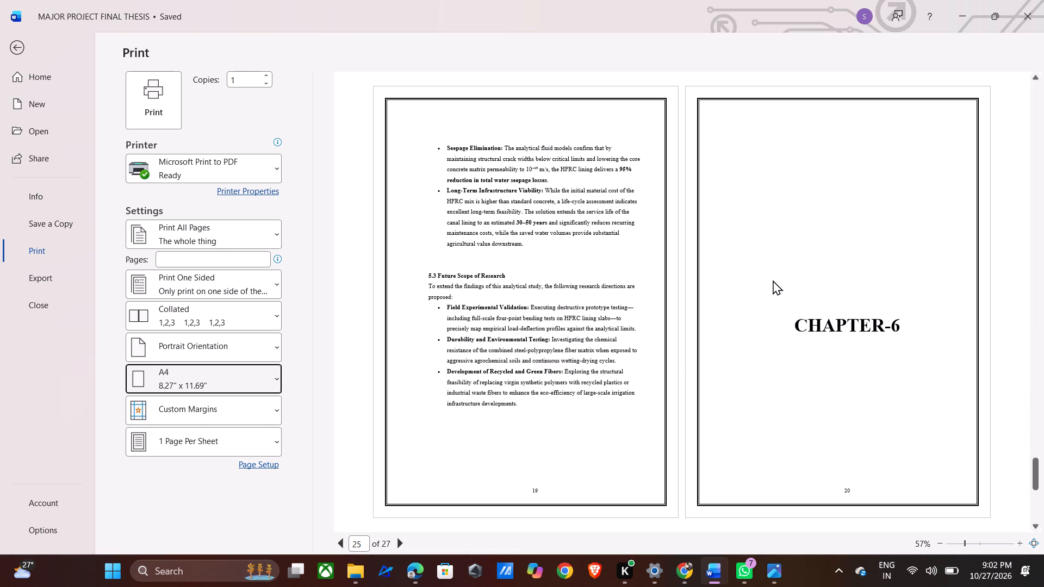
scroll(773, 280, down, 2)
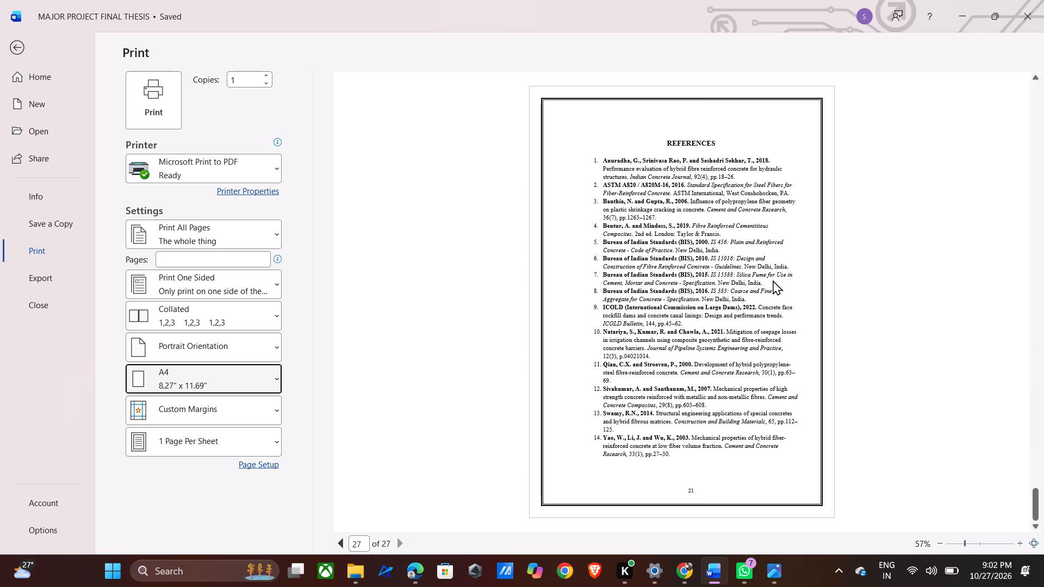
key(Escape)
Delete one blank line above the CHAPTER-6 title to raise it on its page, and check it against neighbouring pages.
scroll(694, 310, up, 7)
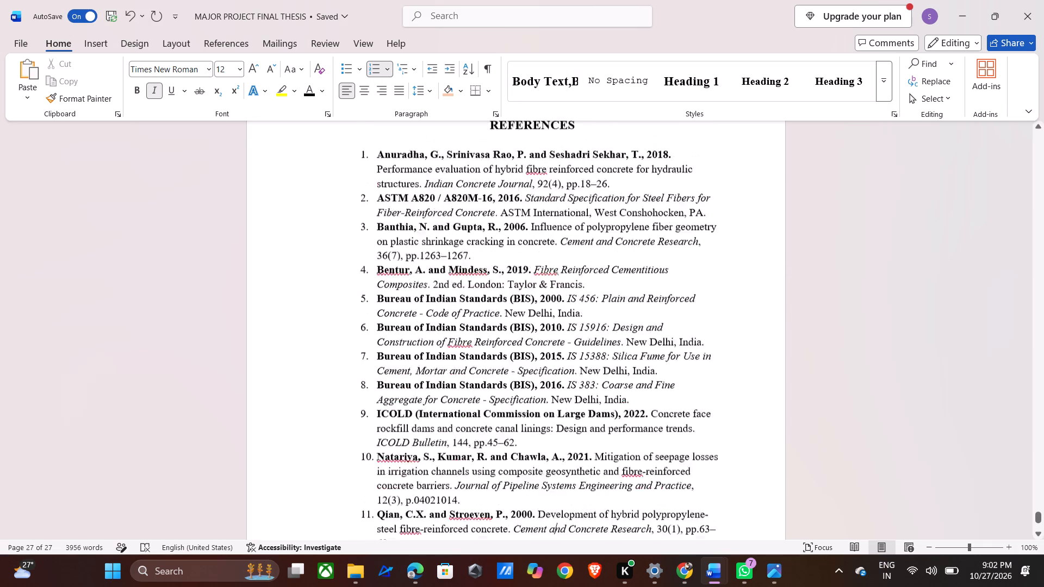
scroll(701, 315, up, 20)
scroll(701, 315, up, 1)
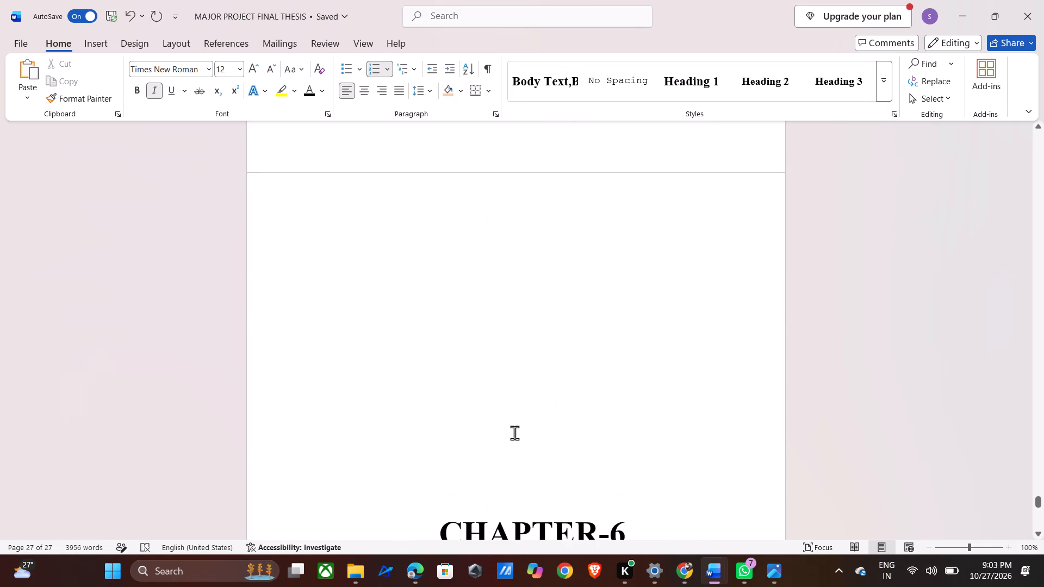
click(514, 433)
key(BackSpace)
scroll(691, 416, down, 11)
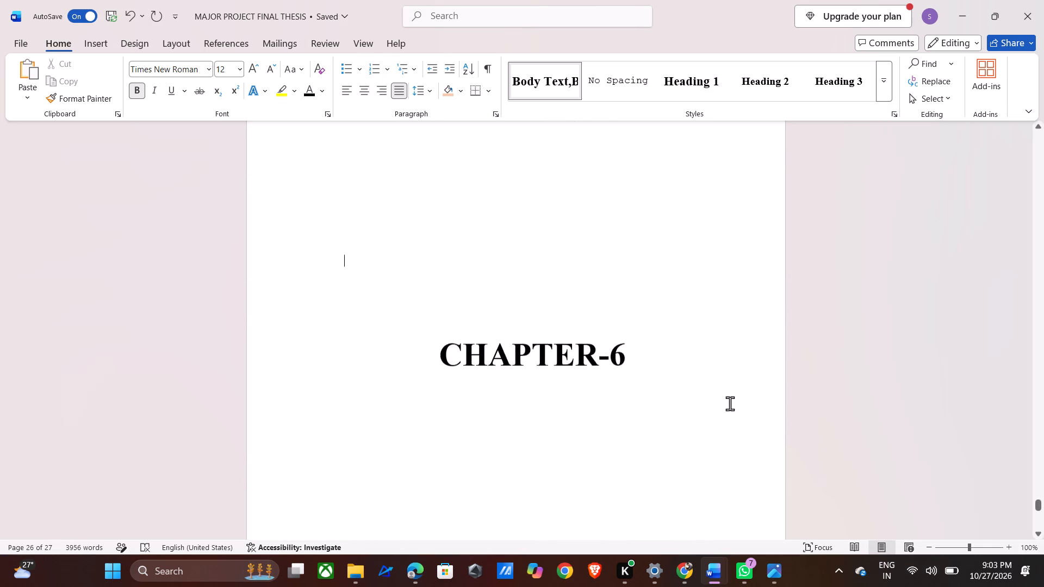
scroll(730, 403, down, 2)
ctrl+scroll(723, 395, down, 5)
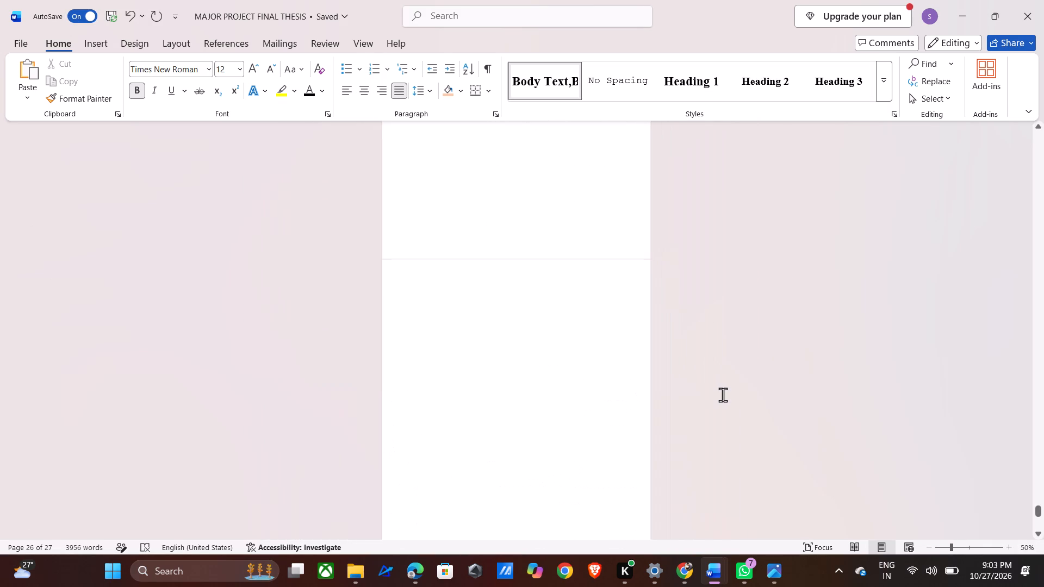
ctrl+scroll(704, 390, down, 3)
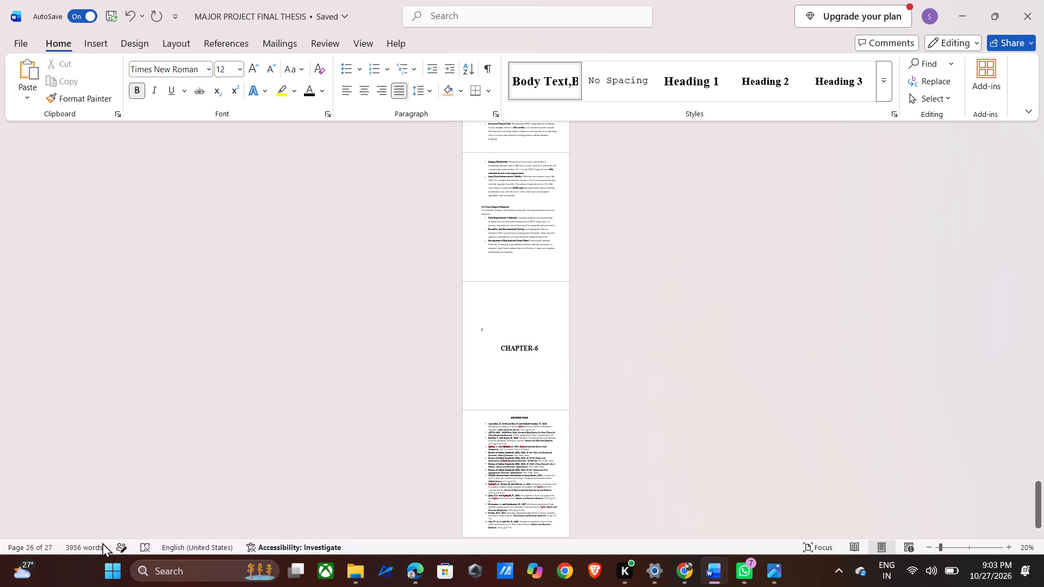
scroll(178, 214, up, 1)
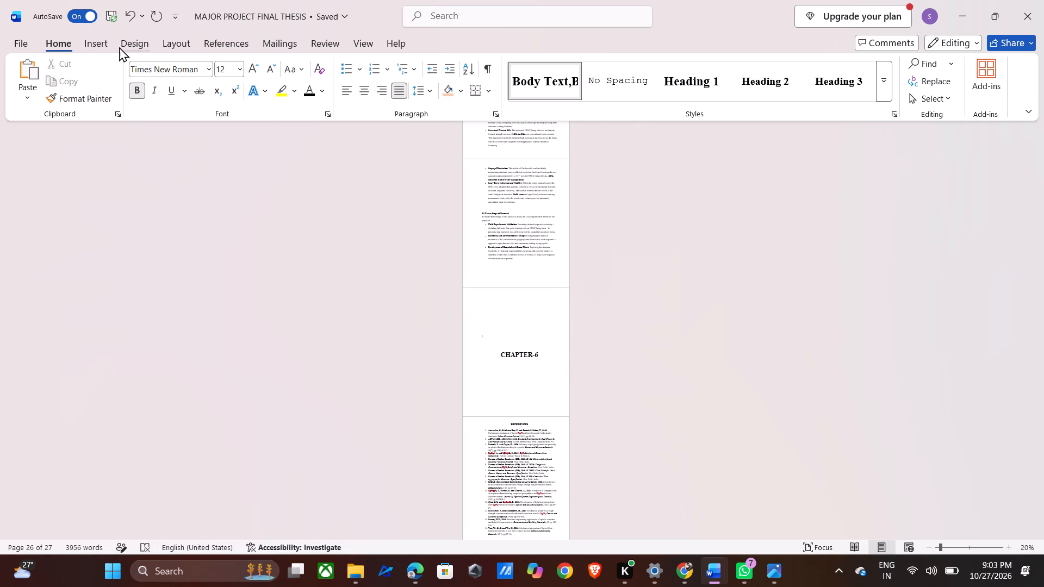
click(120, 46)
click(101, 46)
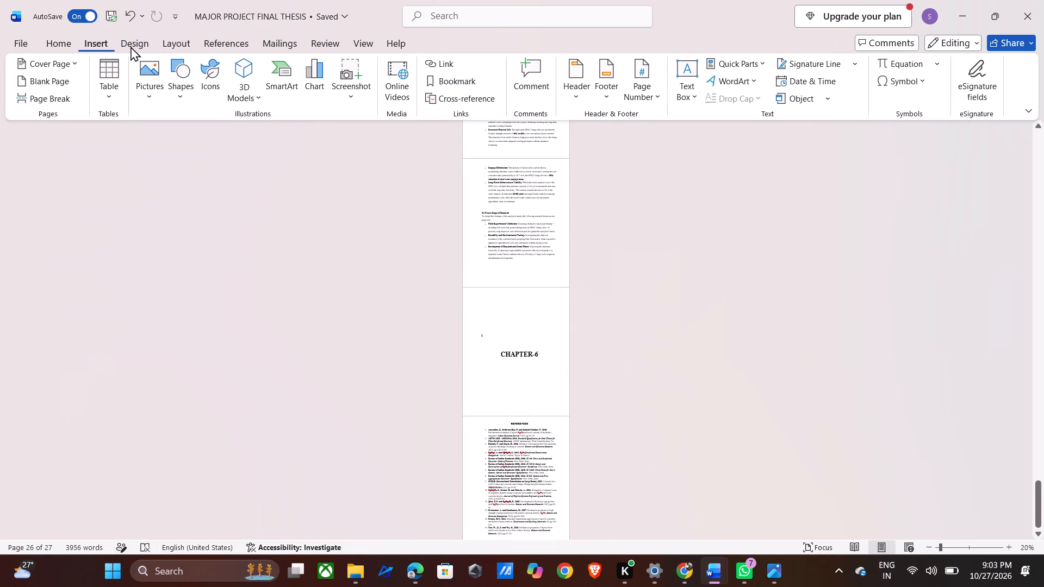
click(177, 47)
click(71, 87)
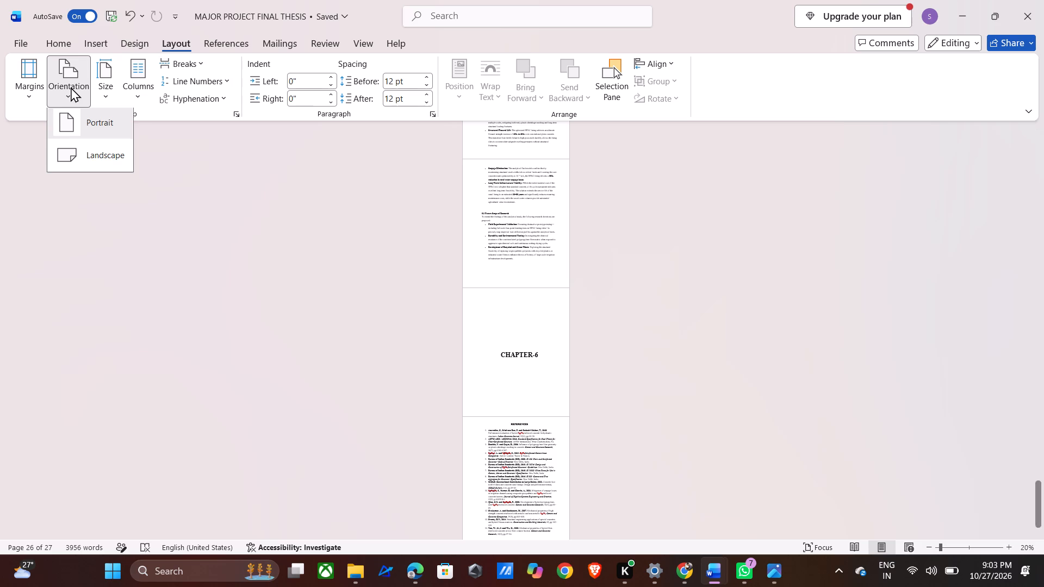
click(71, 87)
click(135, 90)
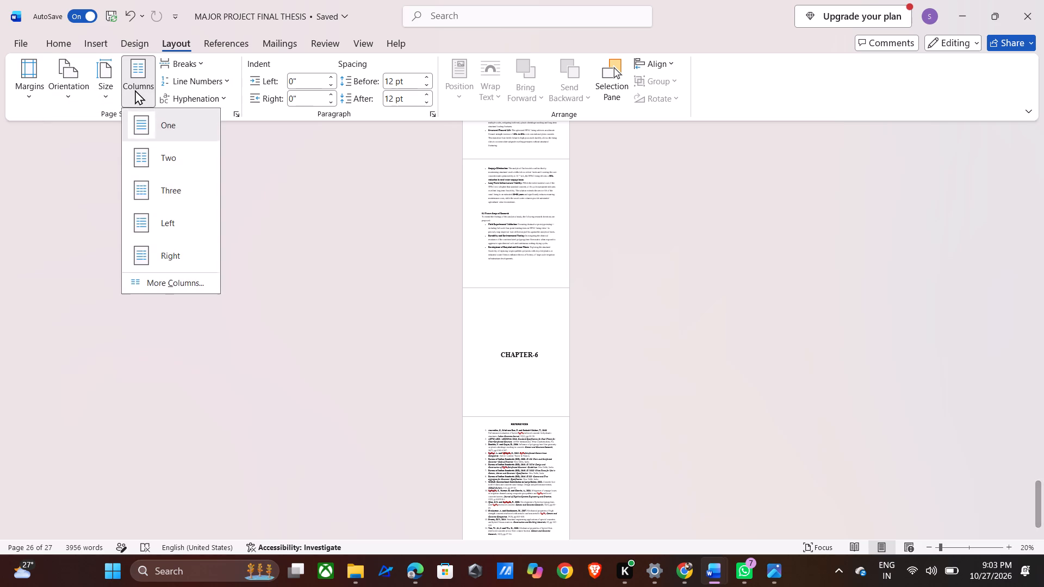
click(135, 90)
Insert two blank lines above the CHAPTER-4 title to lower it on its page.
scroll(754, 318, up, 3)
scroll(678, 317, up, 3)
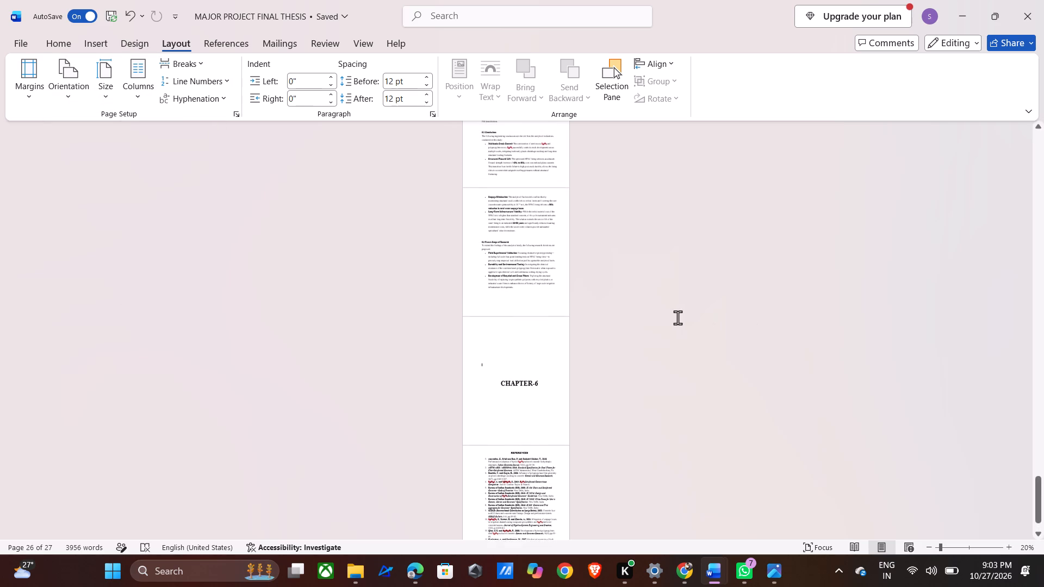
scroll(600, 330, up, 6)
scroll(551, 354, up, 20)
scroll(551, 354, up, 6)
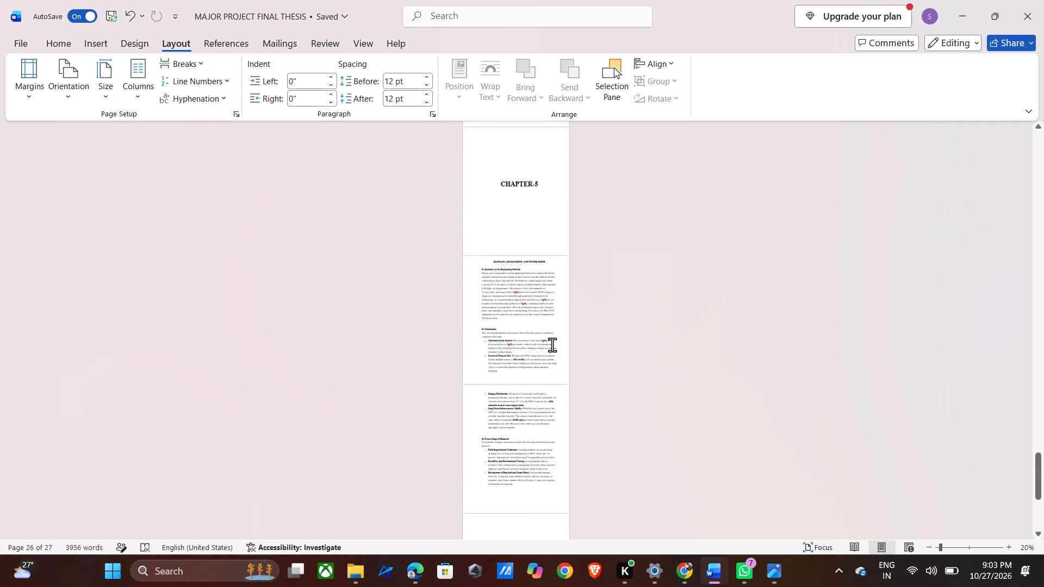
scroll(552, 345, up, 7)
scroll(517, 260, up, 12)
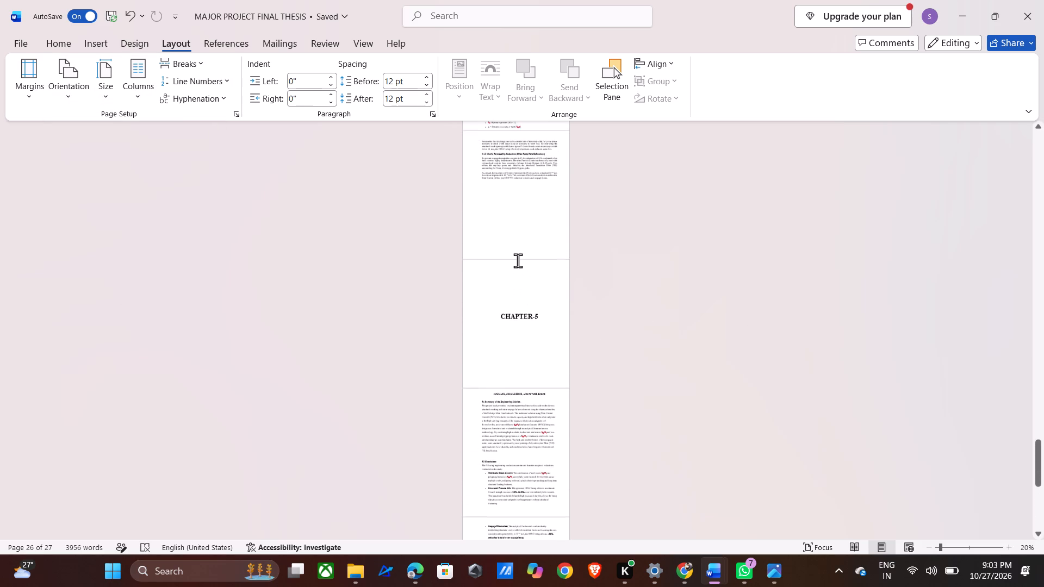
scroll(518, 260, up, 20)
scroll(518, 260, up, 20)
scroll(518, 260, up, 5)
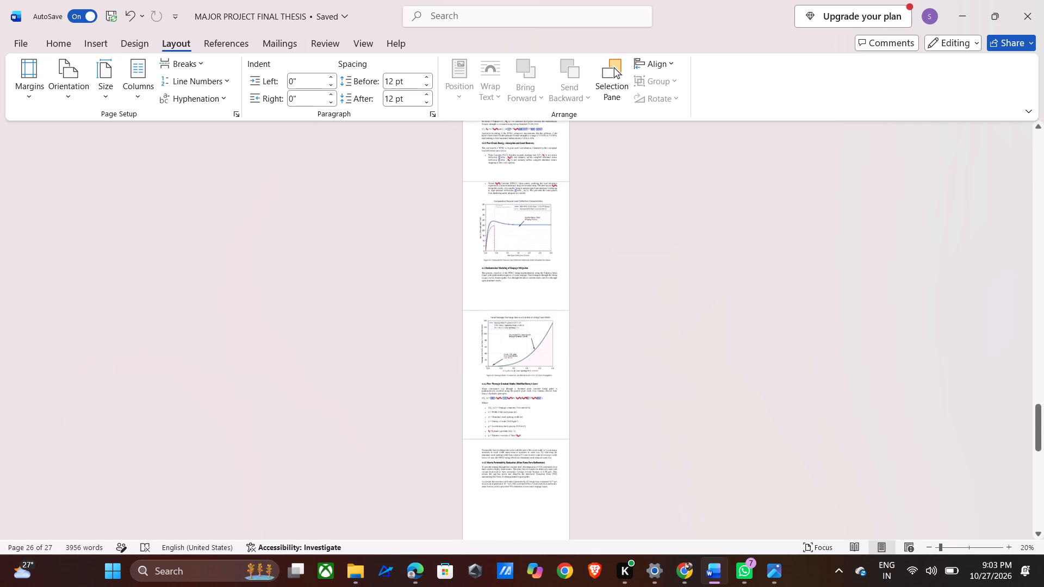
scroll(518, 260, up, 20)
scroll(518, 260, up, 19)
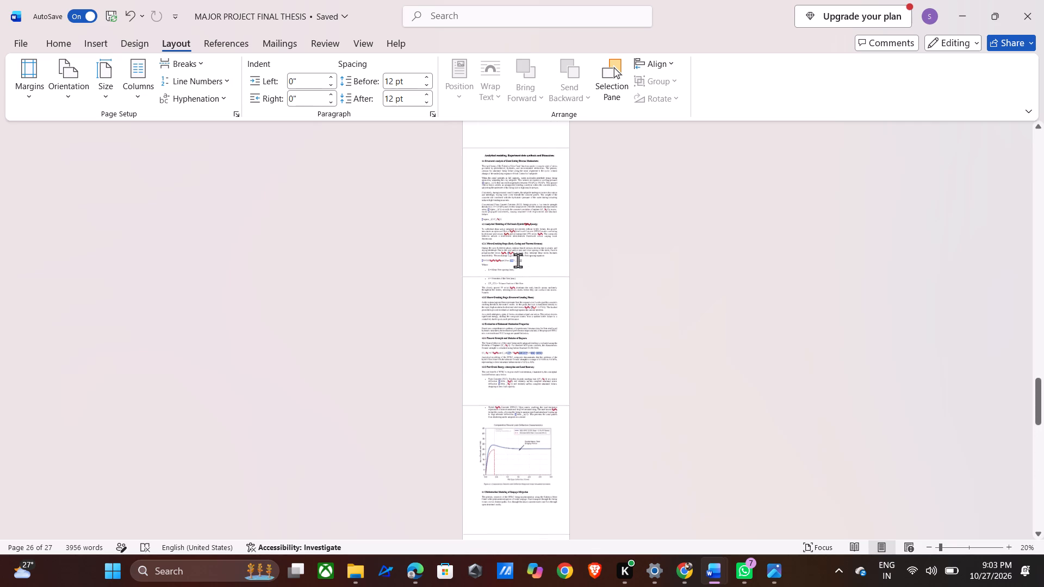
scroll(518, 260, up, 5)
scroll(518, 260, up, 17)
click(516, 223)
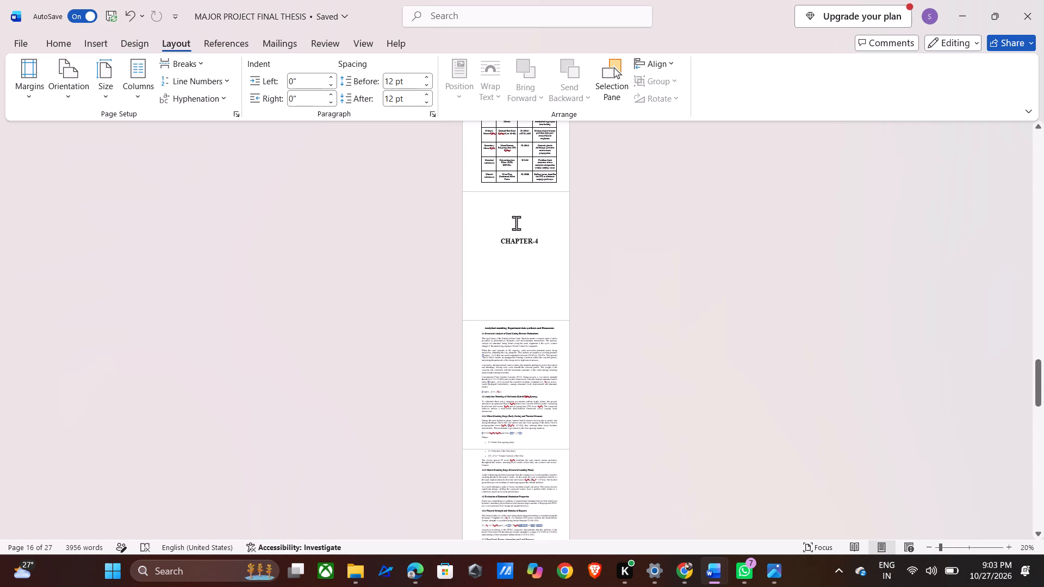
key(Return)
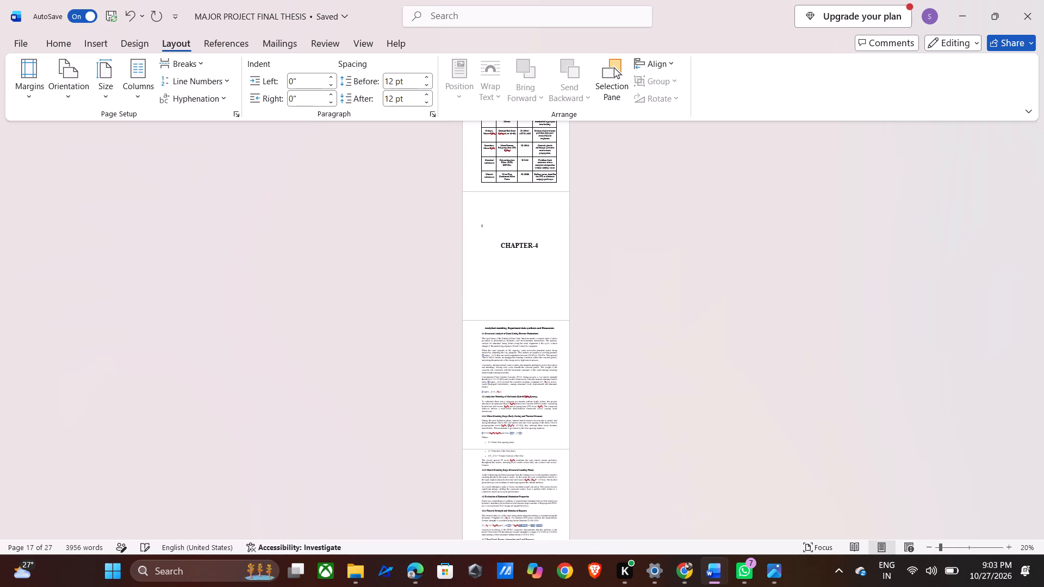
scroll(595, 235, up, 5)
key(Return)
Look back through the thesis from the CHAPTER-4 title page to the DECLARATION and TABLE OF CONTENTS pages, checking layout and title placement.
scroll(596, 248, up, 10)
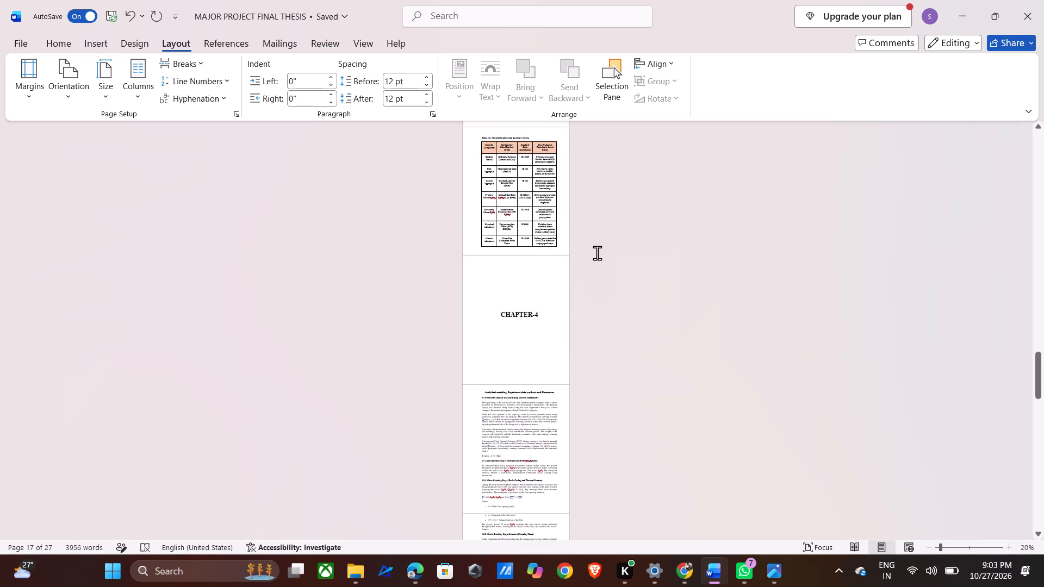
scroll(597, 253, up, 20)
scroll(597, 253, up, 20)
scroll(597, 253, up, 9)
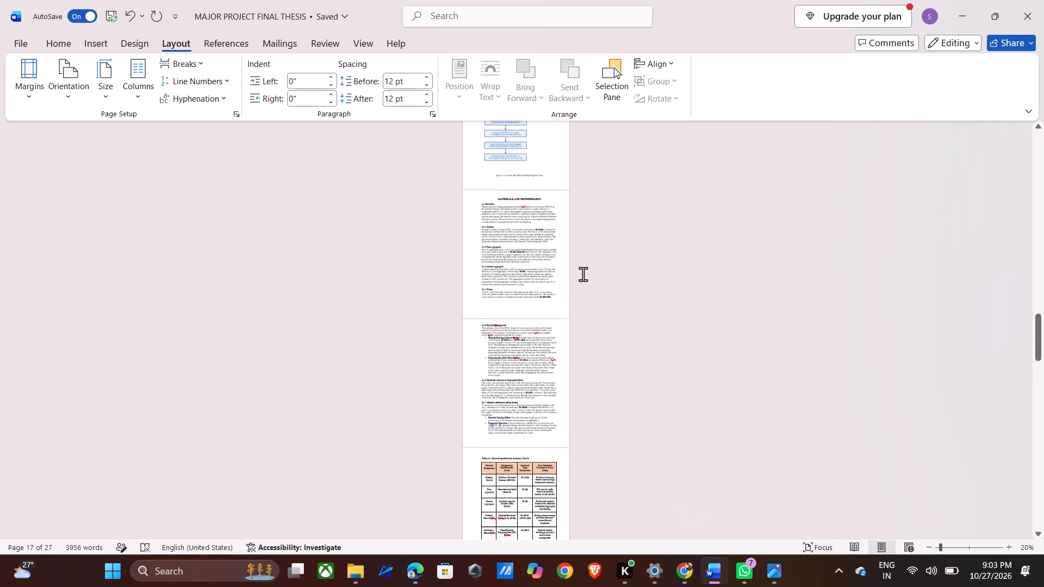
scroll(583, 274, up, 20)
scroll(583, 274, up, 15)
scroll(583, 274, up, 8)
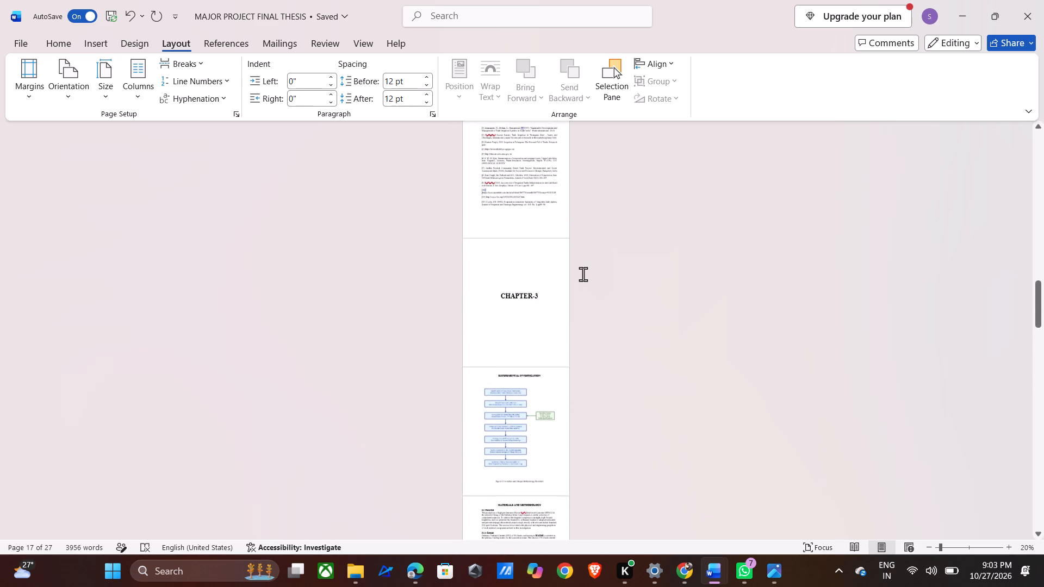
scroll(583, 274, up, 4)
scroll(583, 274, up, 20)
scroll(583, 274, up, 20)
scroll(583, 274, up, 2)
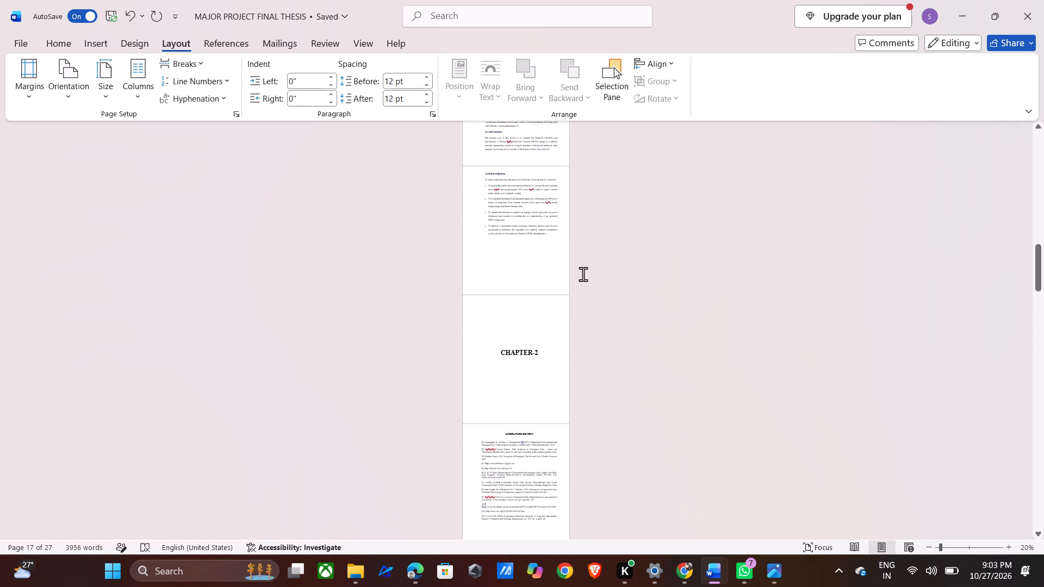
scroll(583, 274, up, 20)
scroll(583, 274, up, 20)
scroll(583, 274, up, 13)
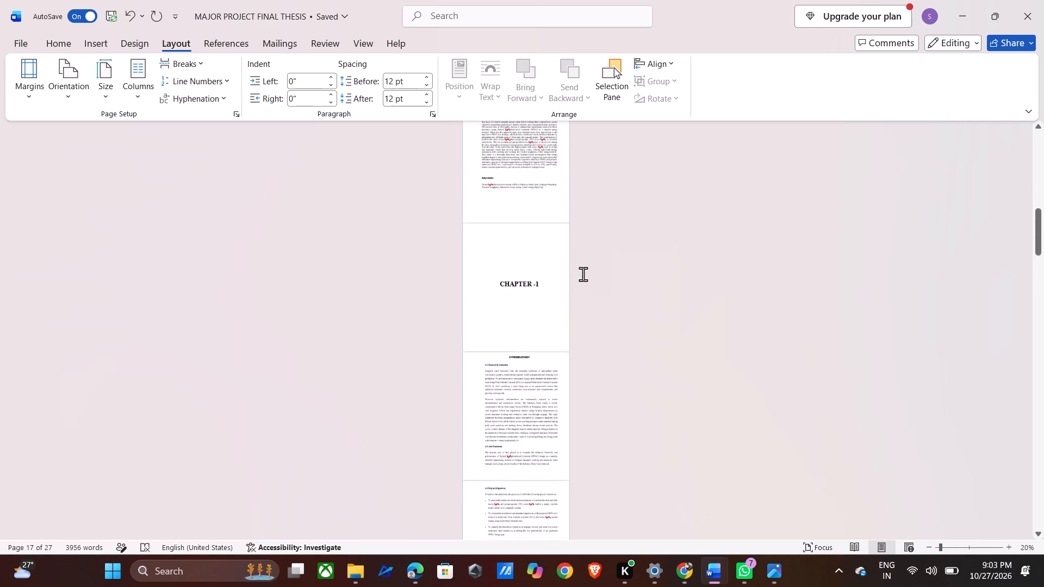
scroll(583, 274, up, 20)
scroll(583, 274, up, 20)
scroll(583, 274, up, 11)
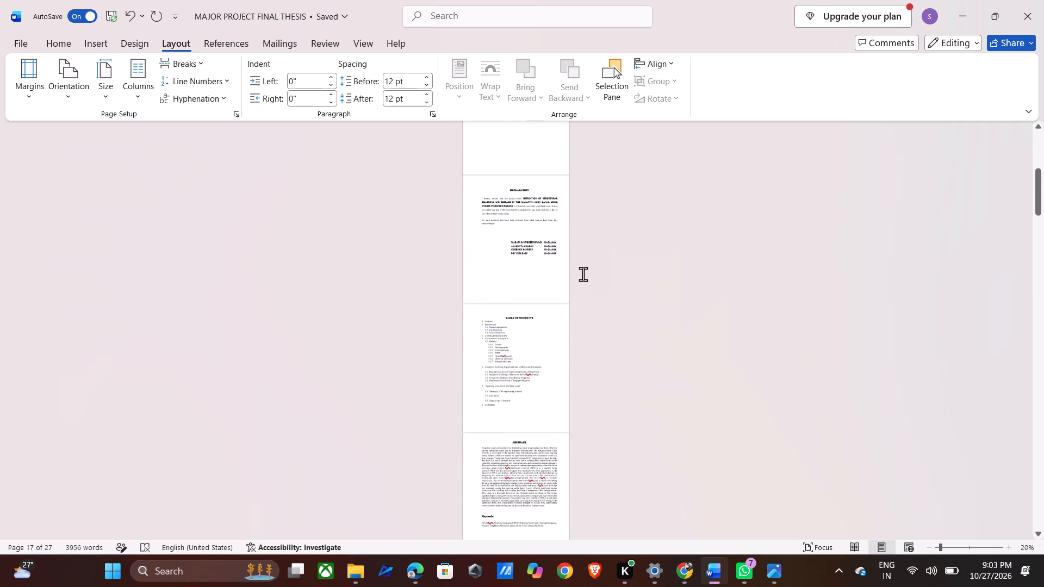
ctrl+scroll(495, 365, up, 4)
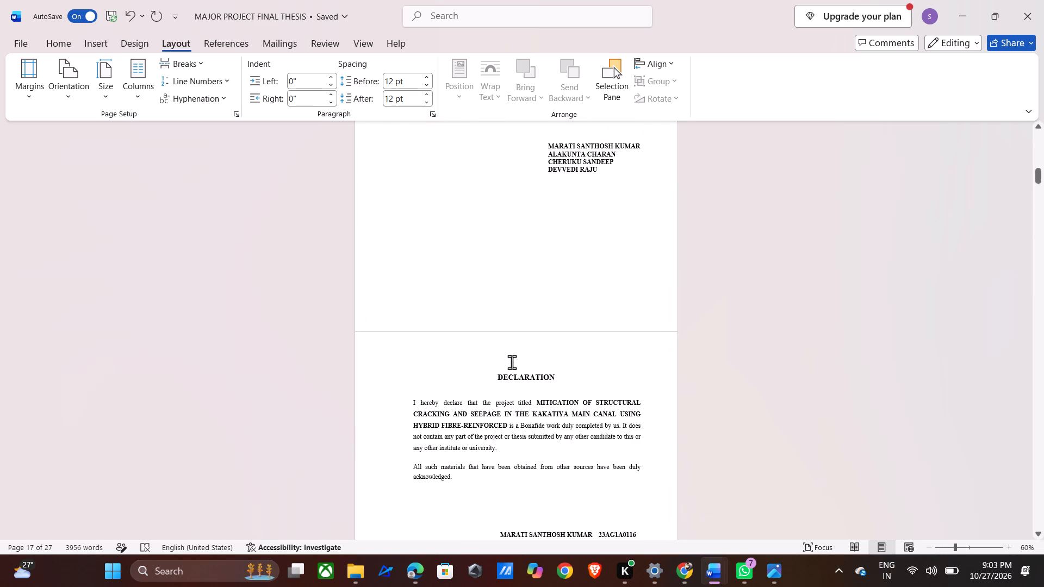
scroll(512, 362, down, 20)
scroll(512, 362, down, 5)
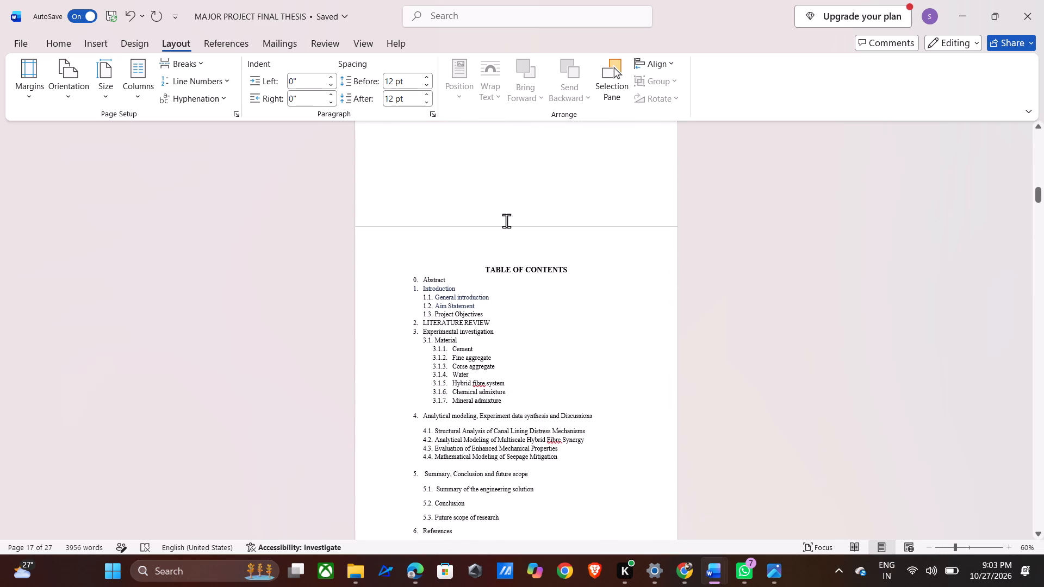
scroll(501, 278, down, 7)
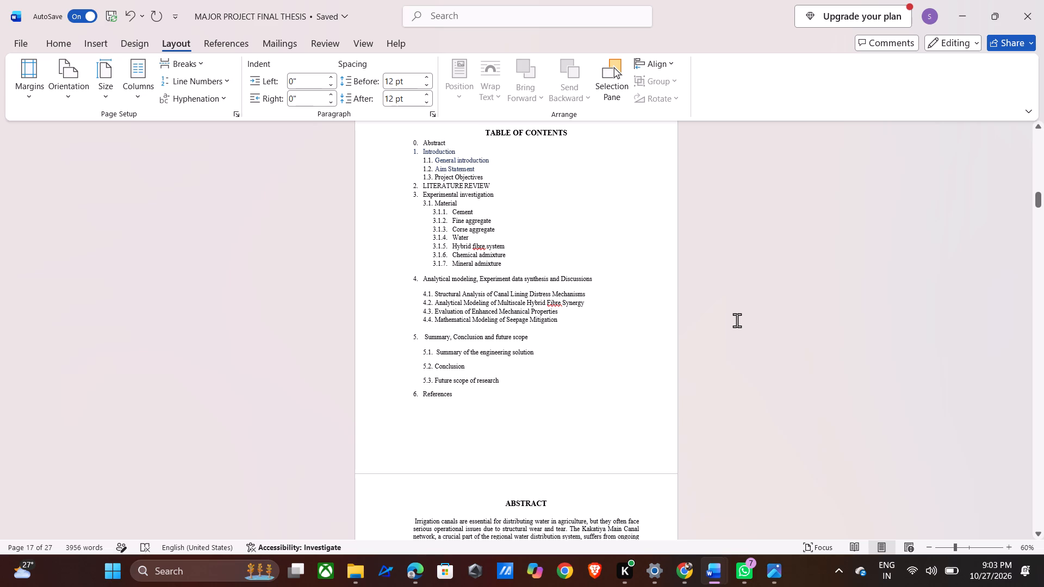
Save the thesis document.
key(ctrl+s)
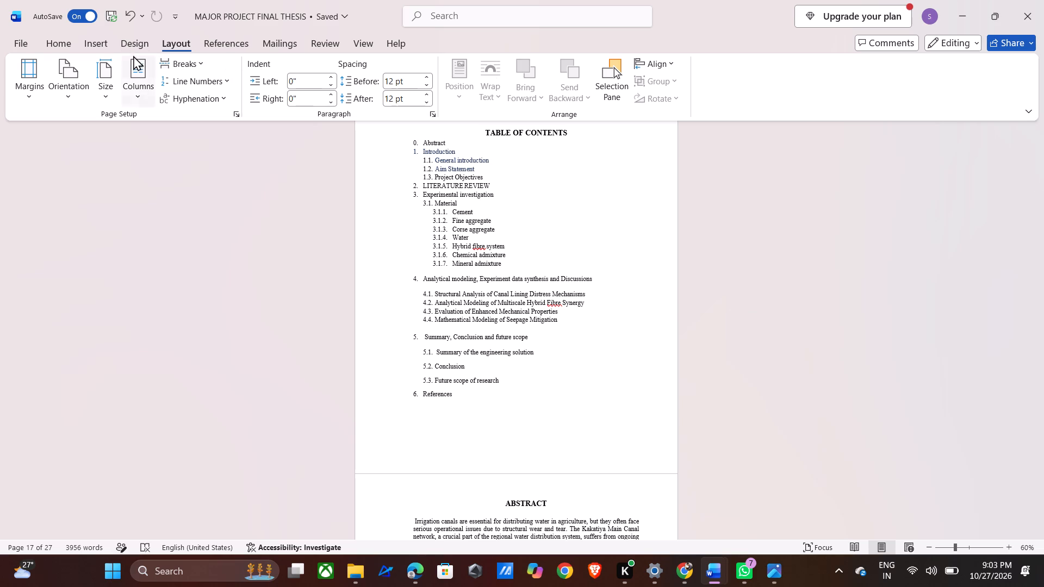
Apply a box page border in the thick-and-thin line style, 3 pt wide with automatic color, to the whole document.
click(133, 49)
click(957, 87)
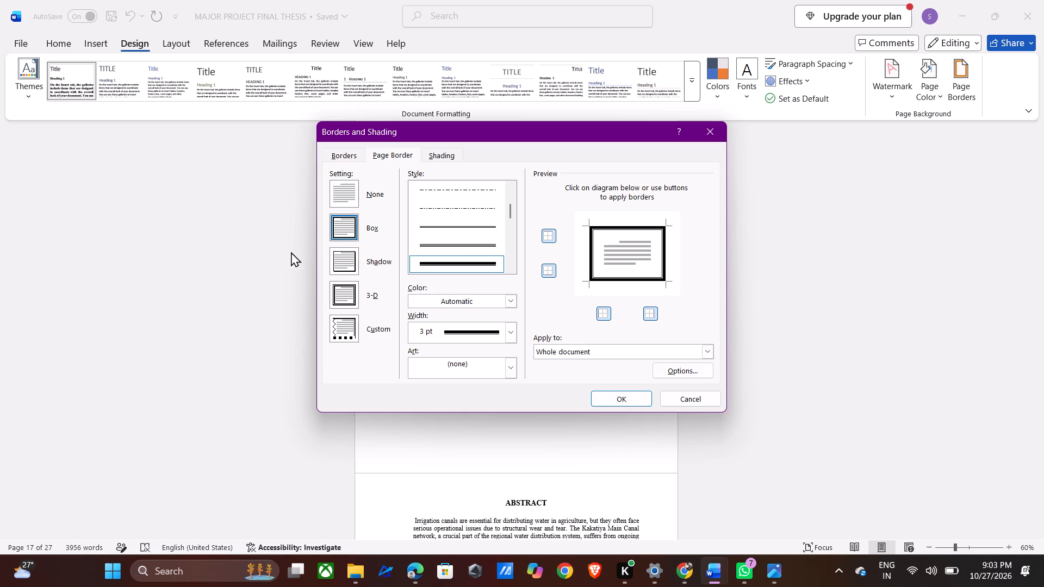
click(341, 225)
click(512, 213)
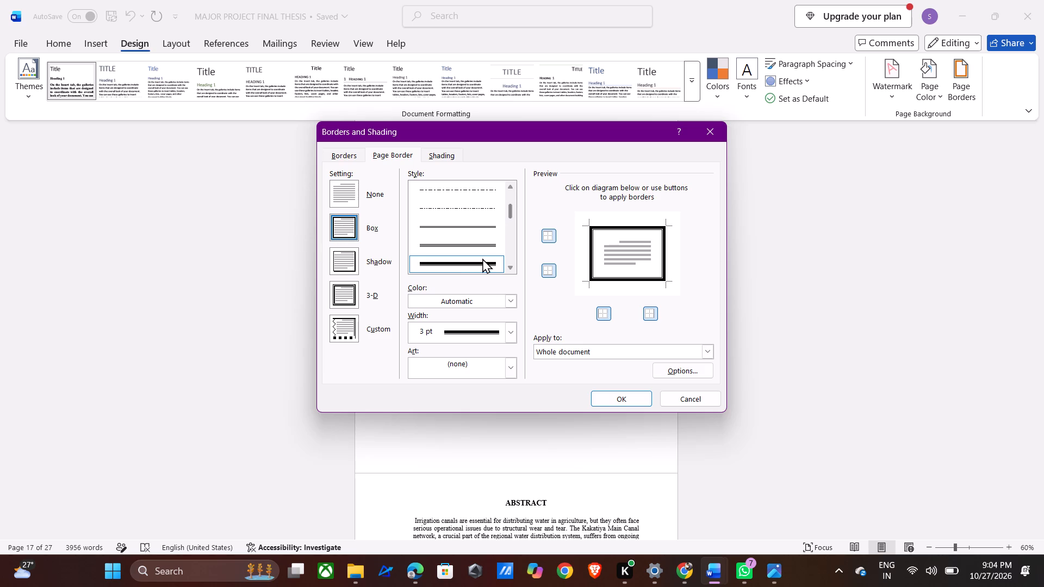
click(482, 258)
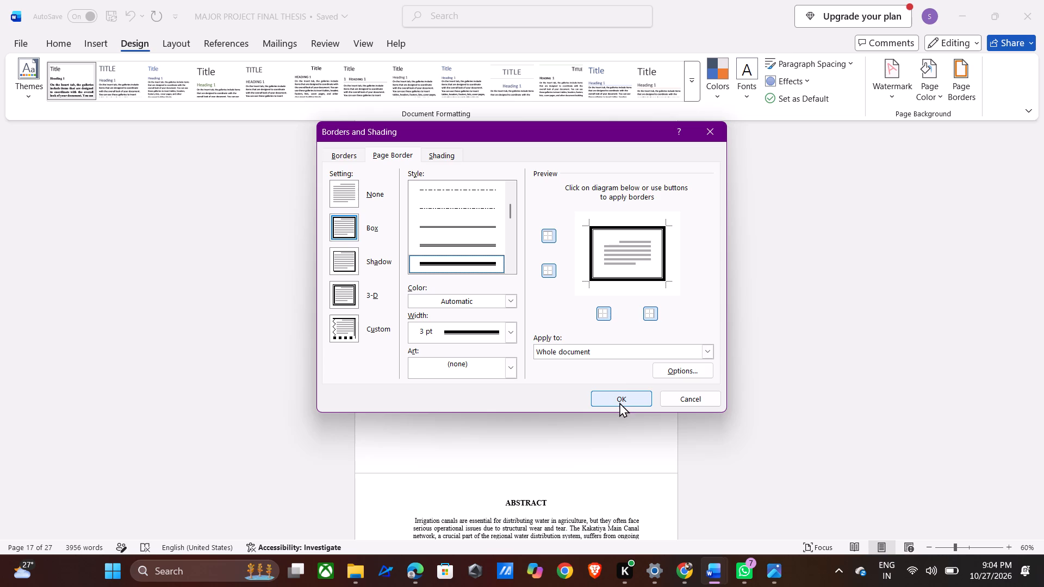
click(619, 402)
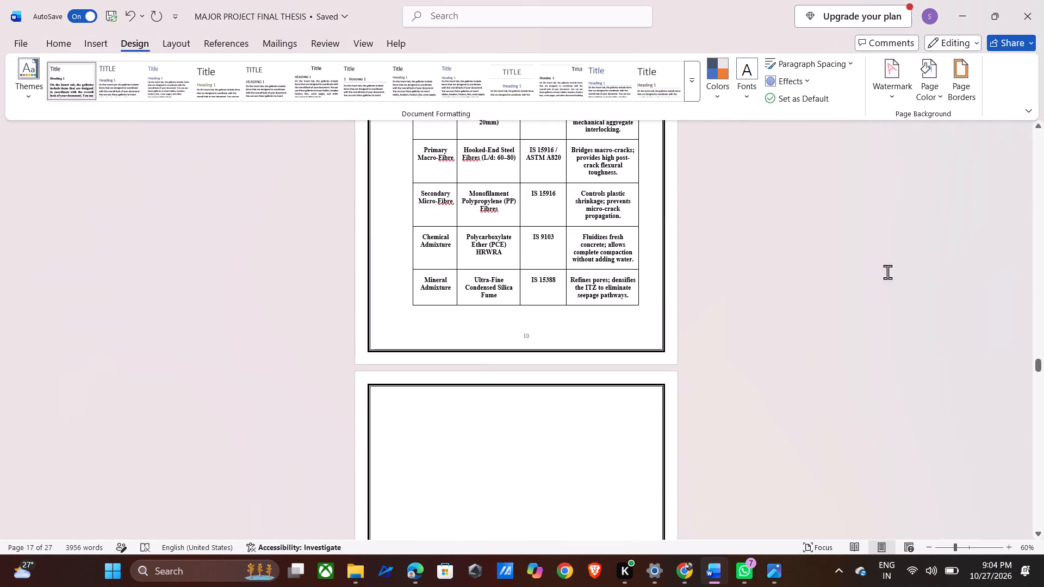
Examine the page border on every page of the thesis, from the CERTIFICATE page through to REFERENCES.
drag(1041, 366, 1016, 149)
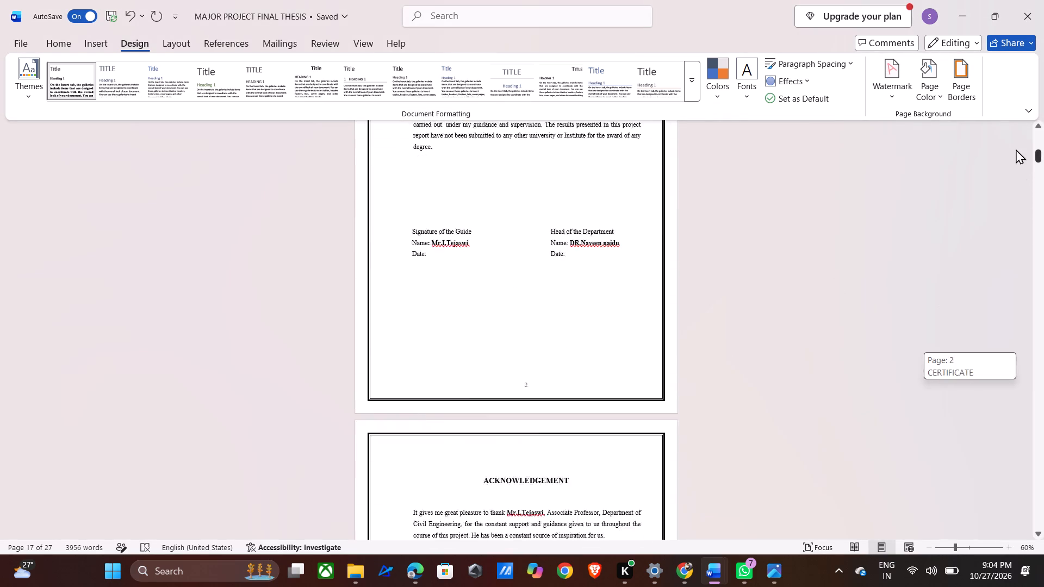
drag(1016, 149, 1022, 163)
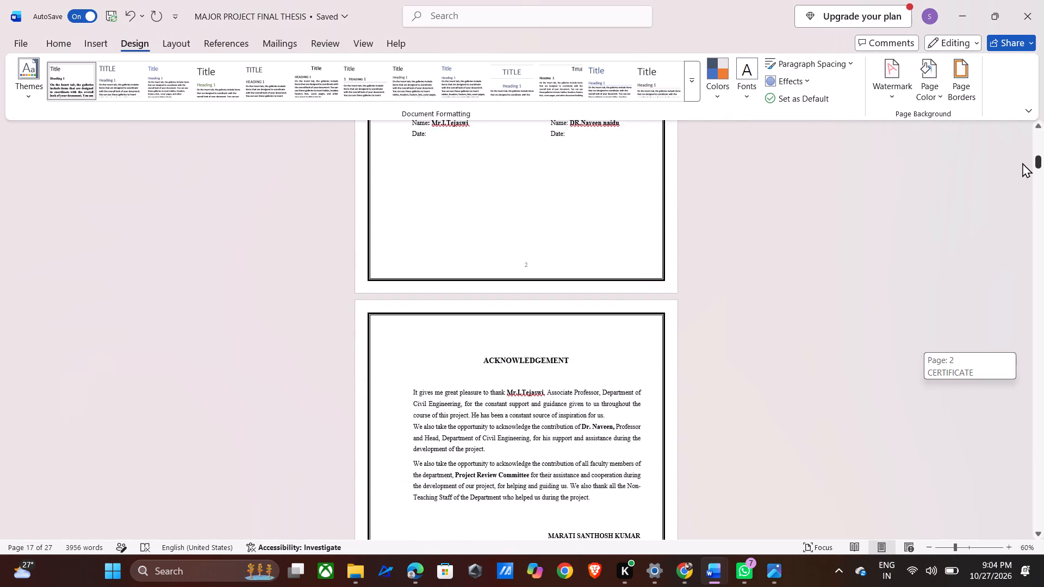
drag(1022, 163, 1023, 181)
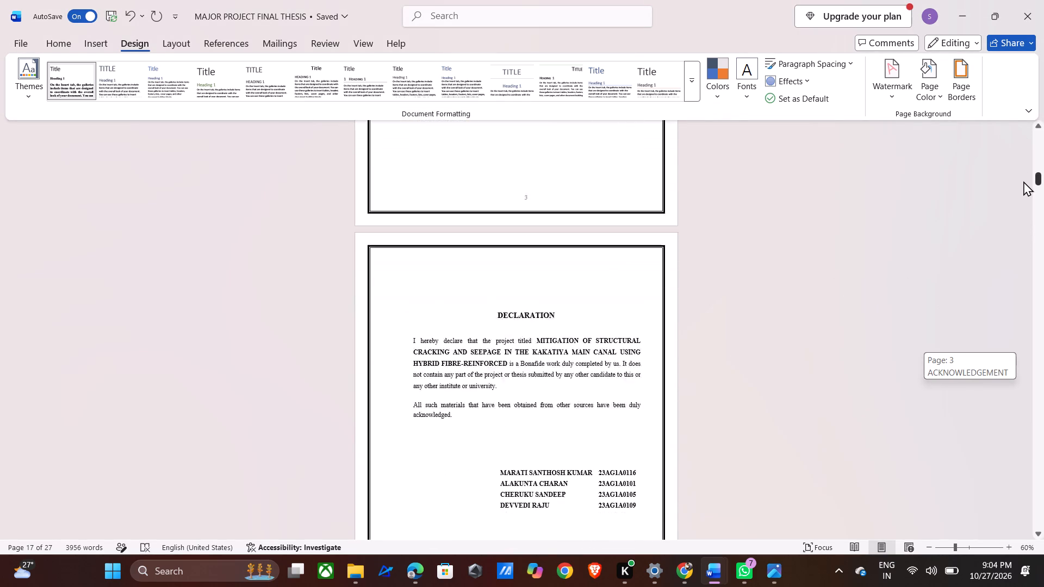
drag(1023, 181, 1023, 205)
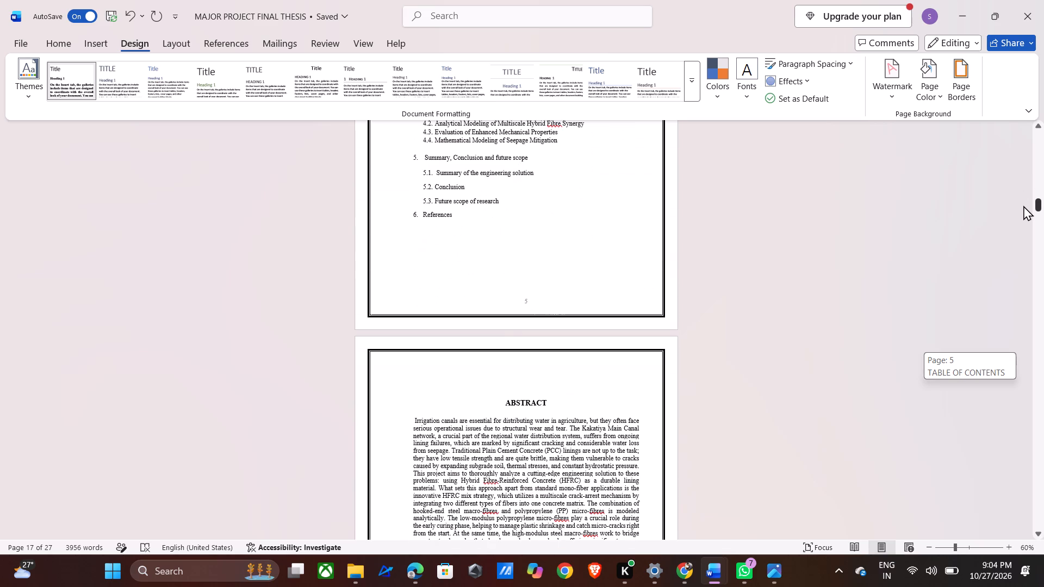
drag(1023, 205, 1023, 214)
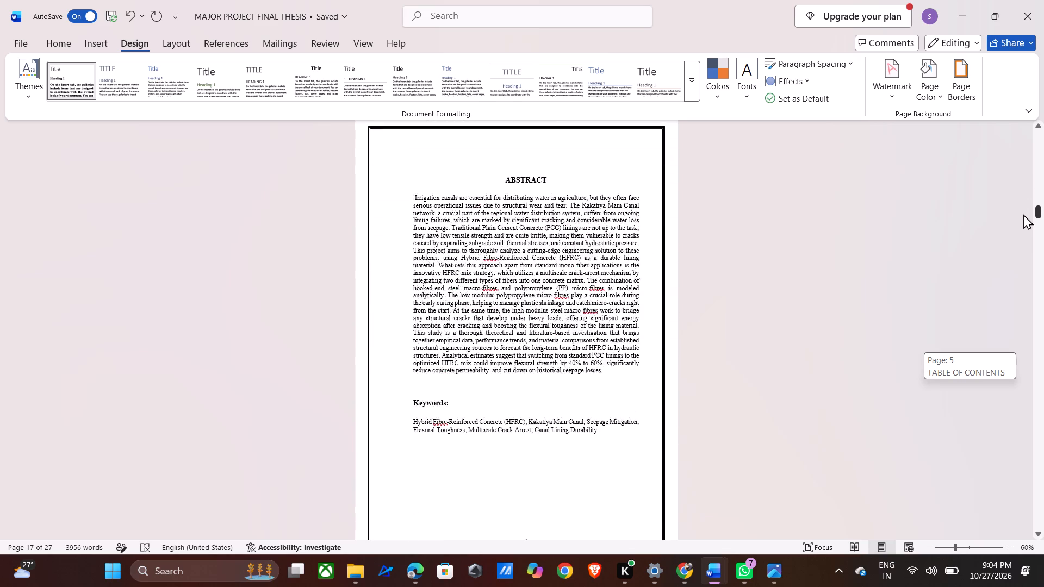
drag(1023, 214, 1023, 266)
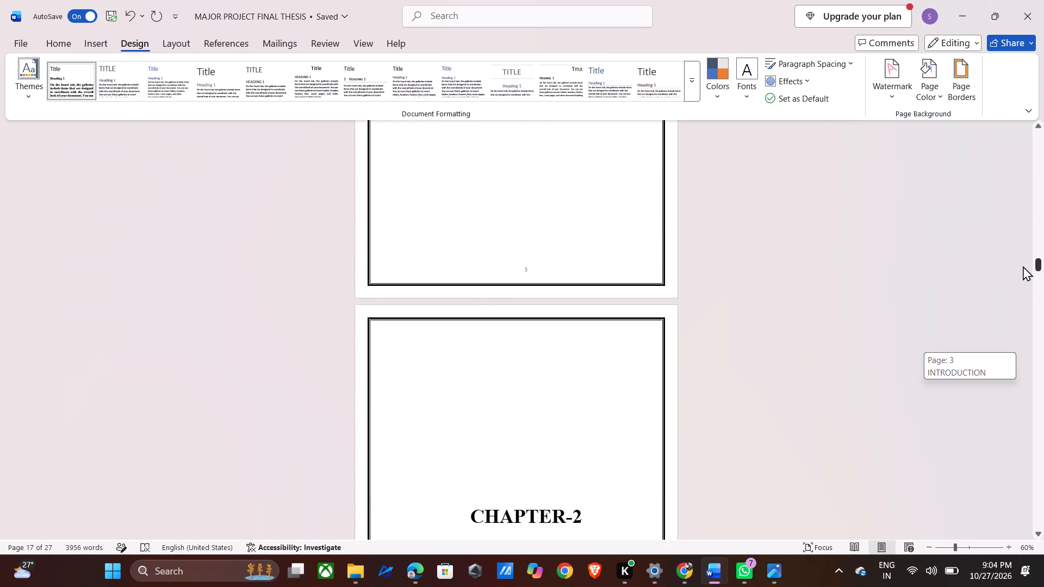
drag(1023, 266, 1022, 333)
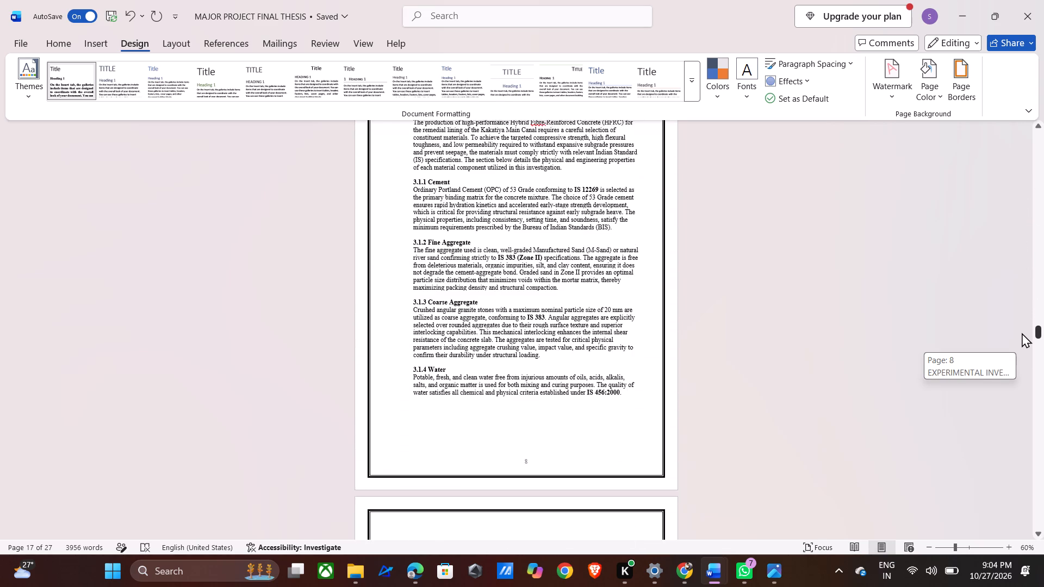
drag(1022, 333, 1014, 424)
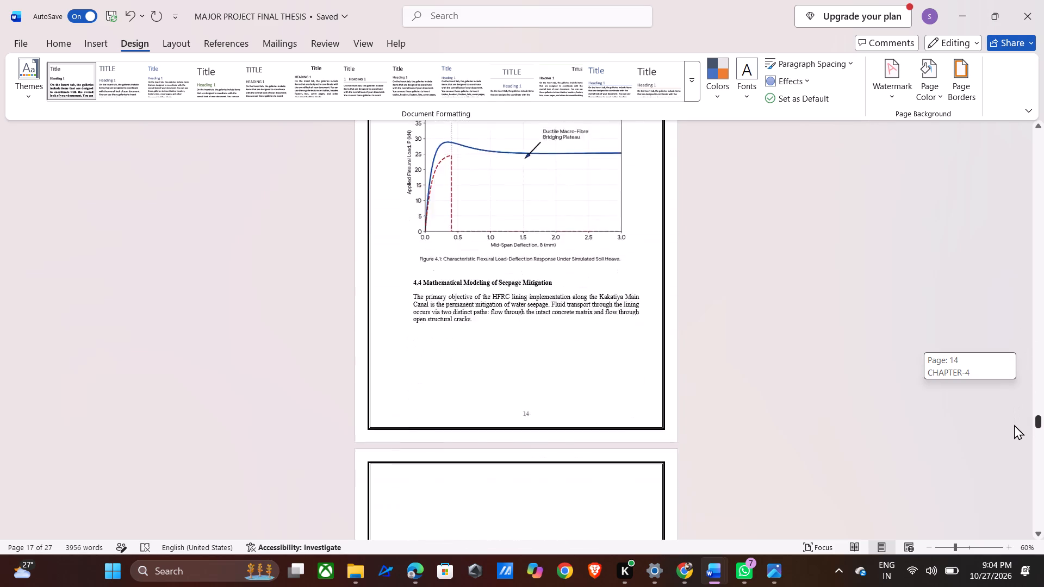
drag(1014, 424, 1018, 464)
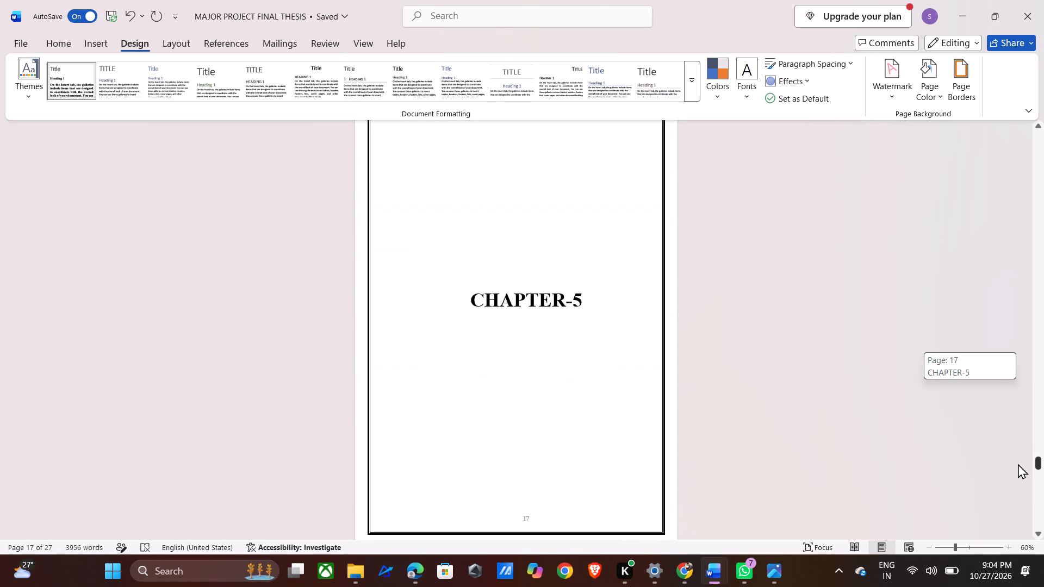
drag(1018, 464, 1025, 513)
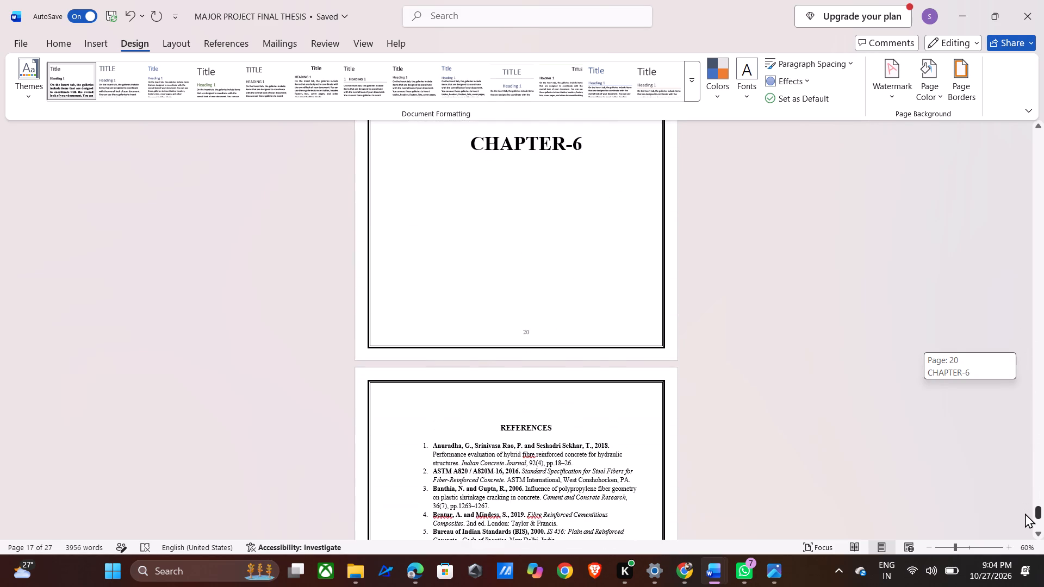
drag(1025, 513, 1031, 538)
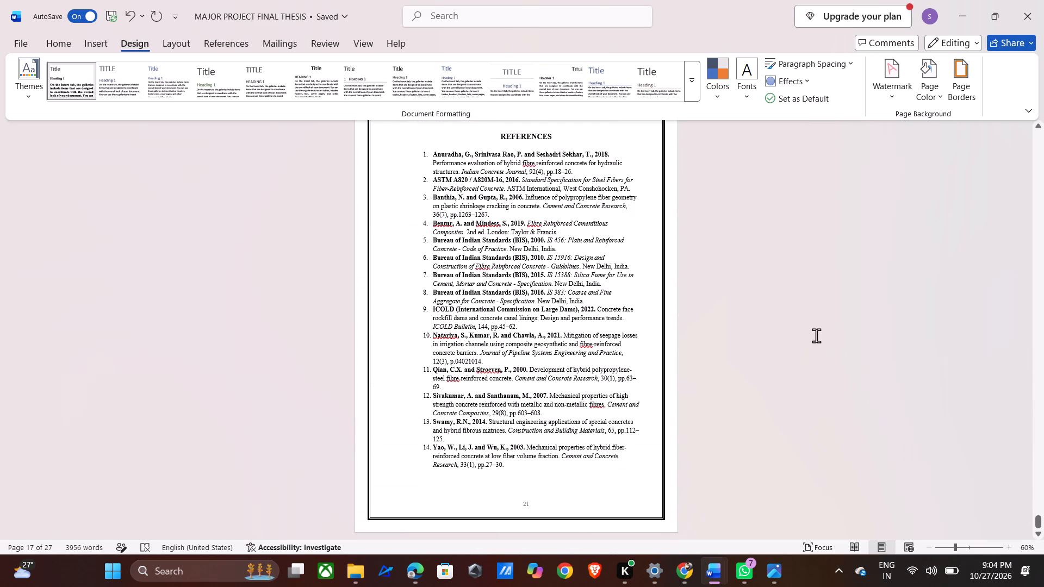
Save the thesis with its page borders.
key(ctrl+s)
key(ctrl+s)
Examine the bordered thesis in the print preview from the cover page through the chapters to the REFERENCES page.
key(ctrl+p)
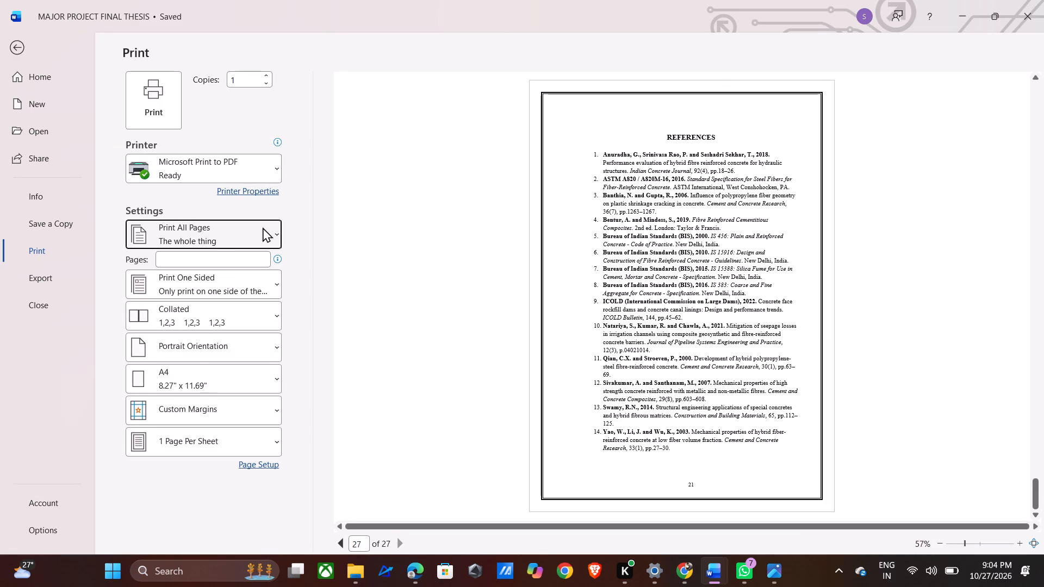
scroll(699, 231, up, 2)
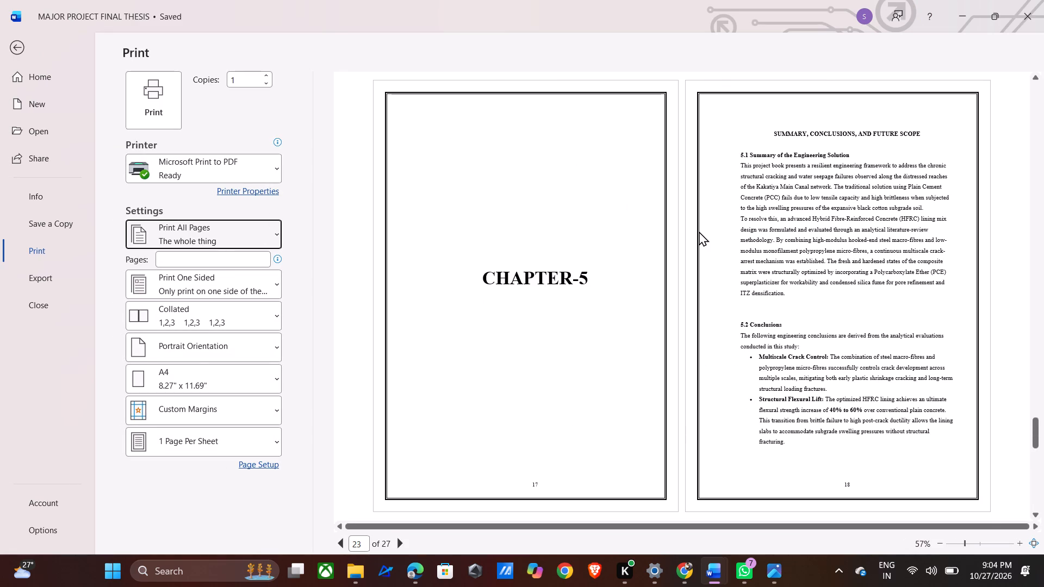
scroll(699, 231, up, 20)
scroll(699, 231, up, 20)
scroll(699, 231, up, 13)
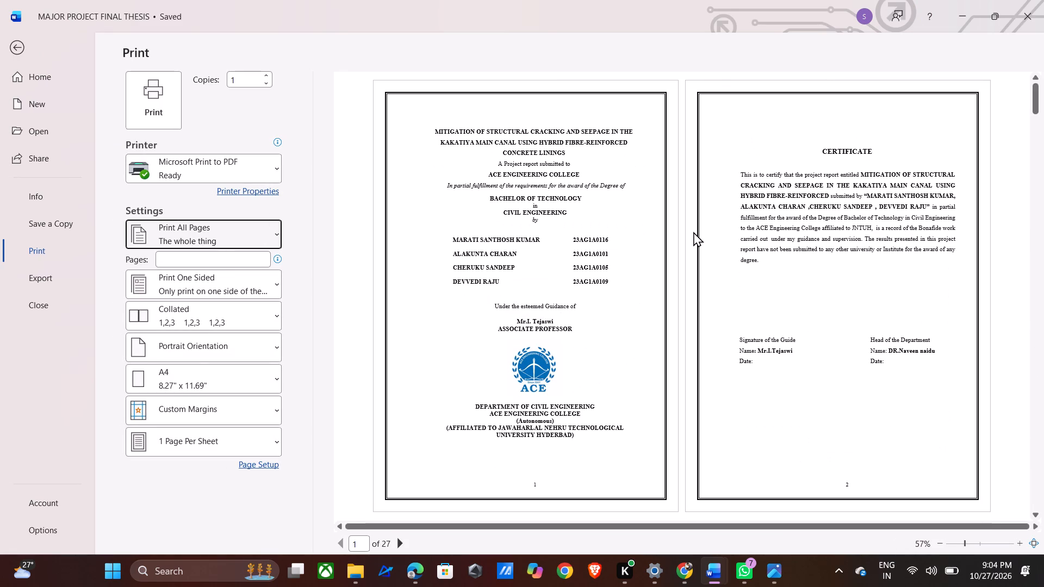
scroll(692, 232, down, 3)
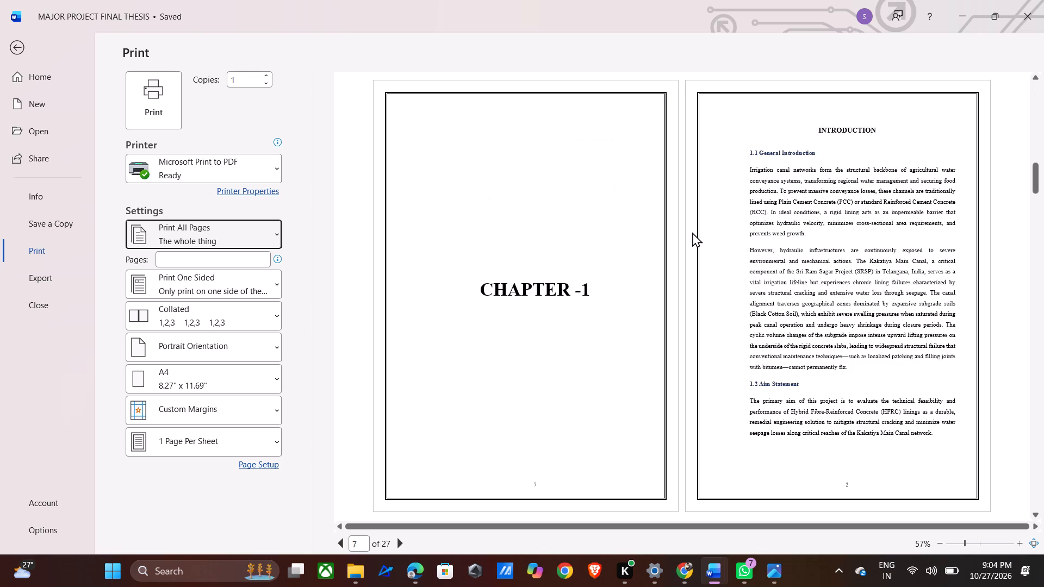
scroll(692, 232, down, 5)
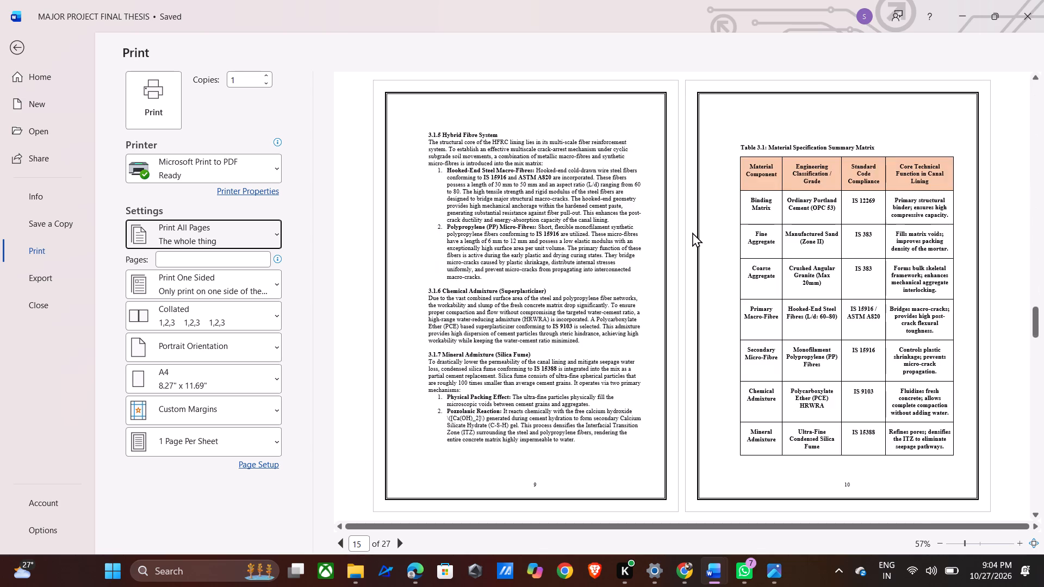
scroll(692, 232, down, 4)
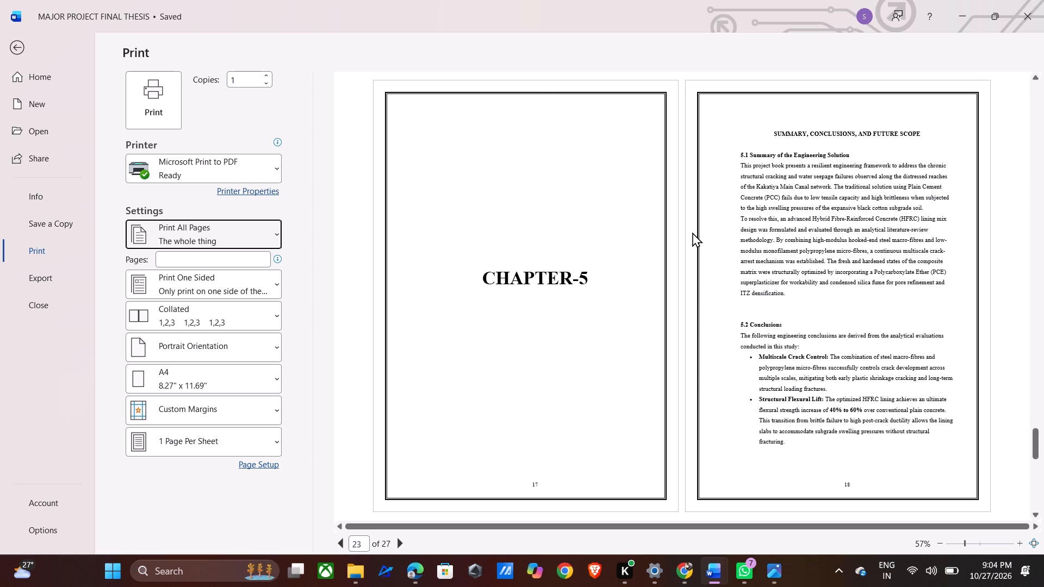
scroll(692, 232, down, 1)
scroll(692, 232, up, 1)
scroll(692, 232, down, 2)
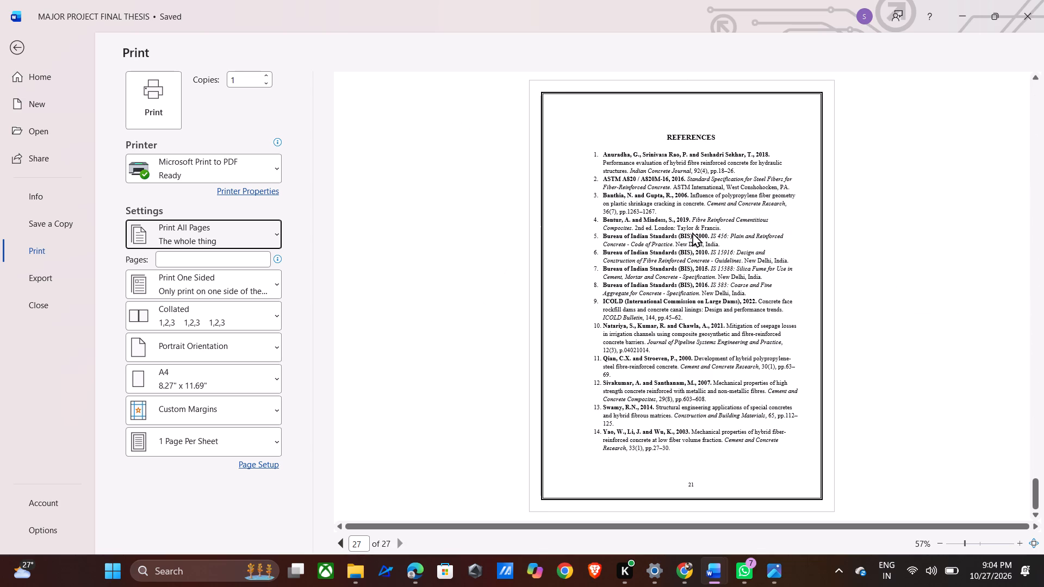
scroll(692, 232, down, 1)
Print the whole thesis to a PDF document saved in the Desktop folder under the name "Majaor project 4-1".
click(146, 92)
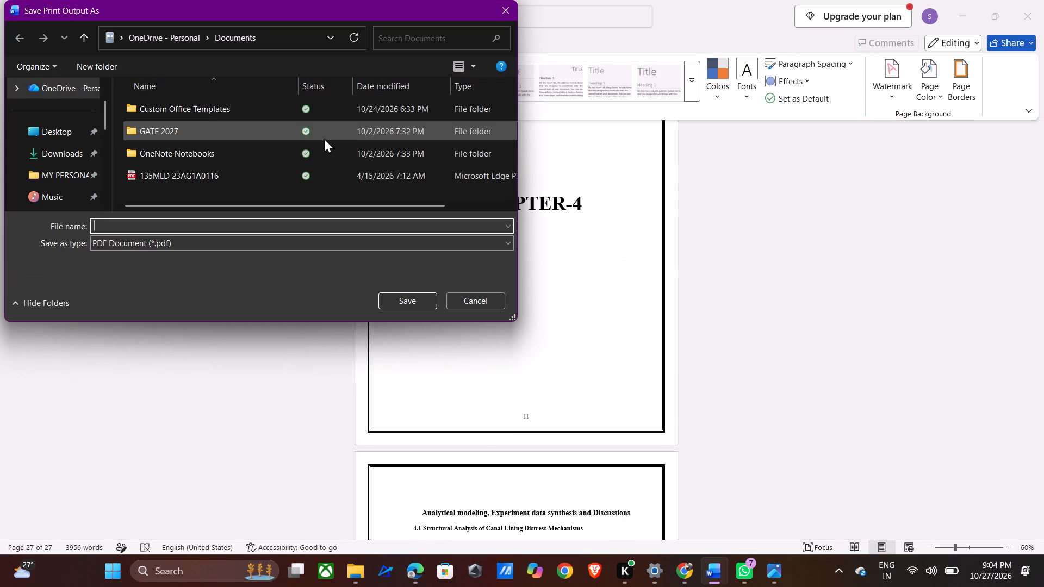
click(56, 127)
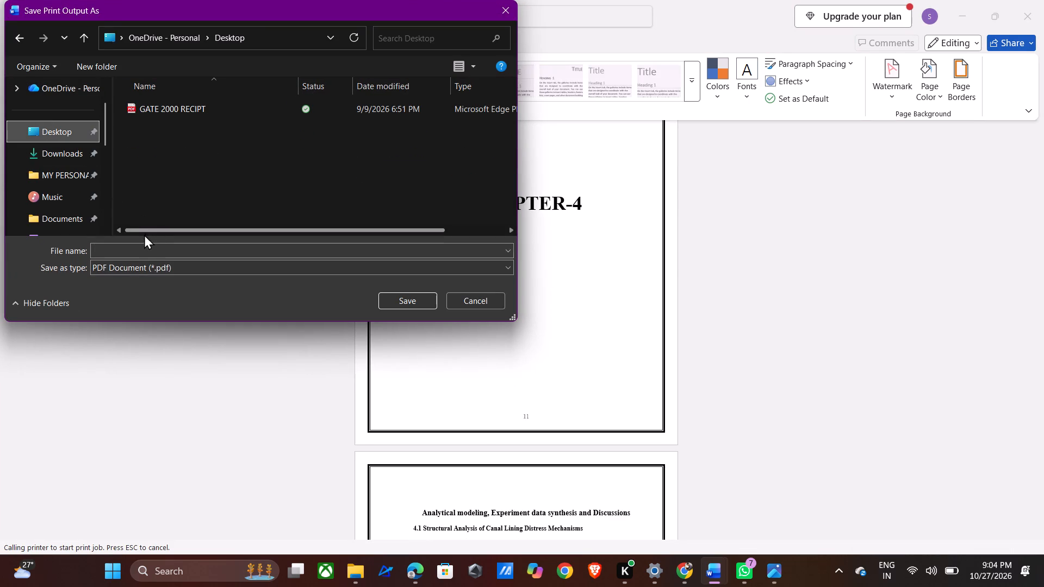
click(140, 246)
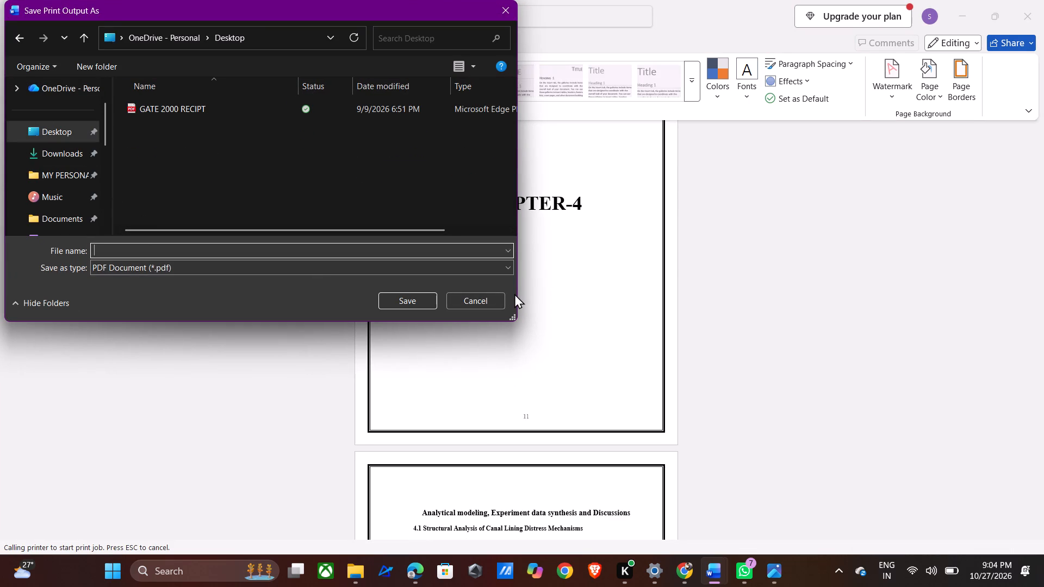
text(Maja)
text(or project)
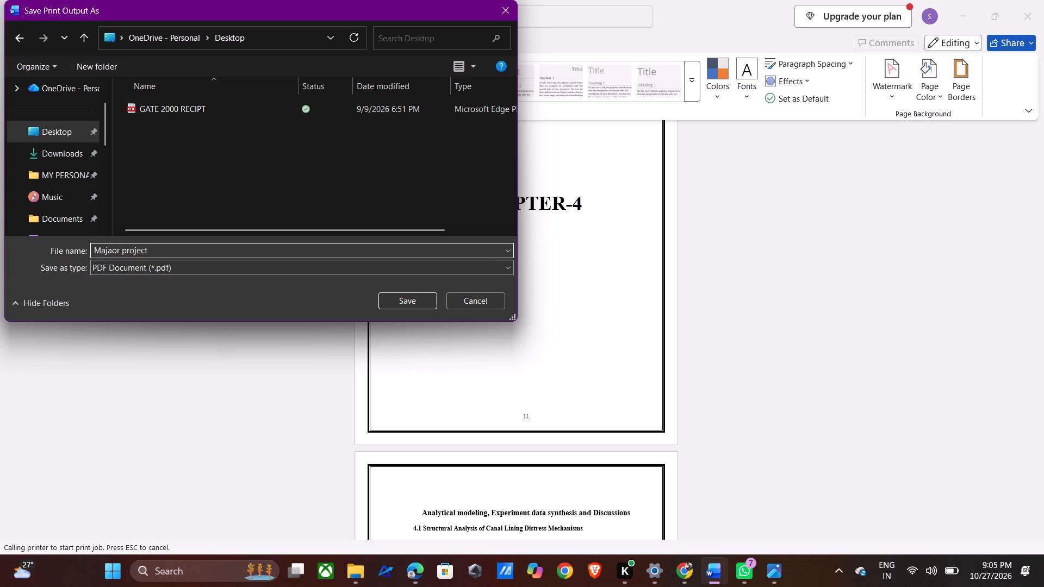
key(space)
text(4-1)
key(space)
key(Return)
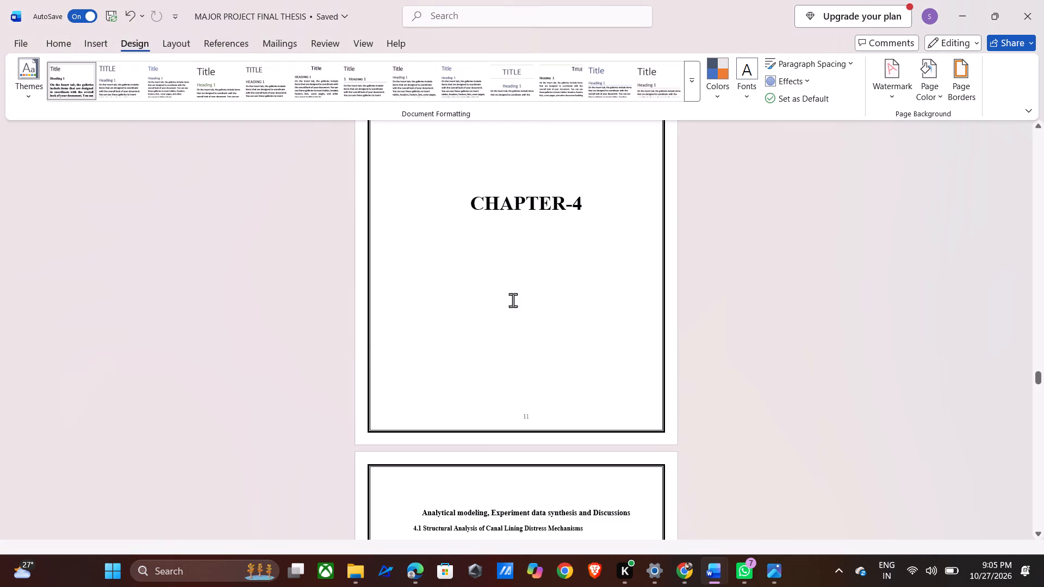
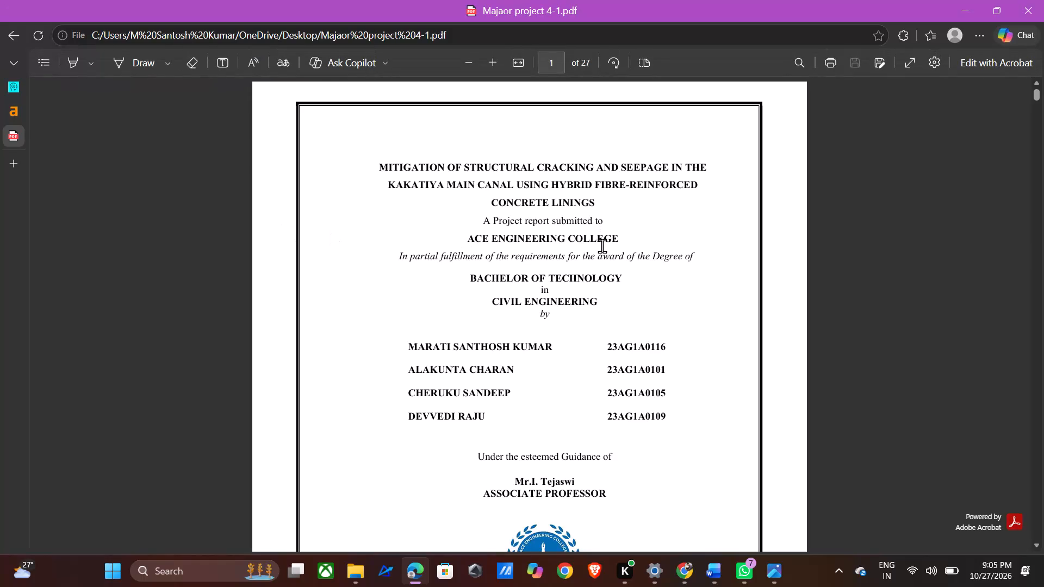
Examine the exported PDF "Majaor project 4-1" from the cover page through the chapters to the REFERENCES page.
ctrl+scroll(605, 246, down, 2)
scroll(605, 246, down, 4)
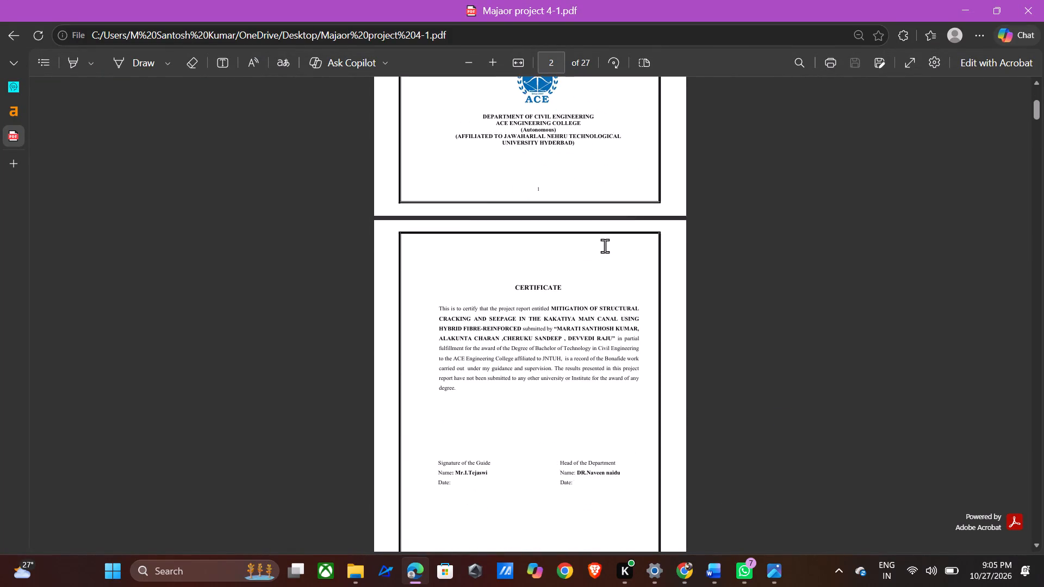
scroll(605, 246, down, 16)
scroll(605, 246, down, 6)
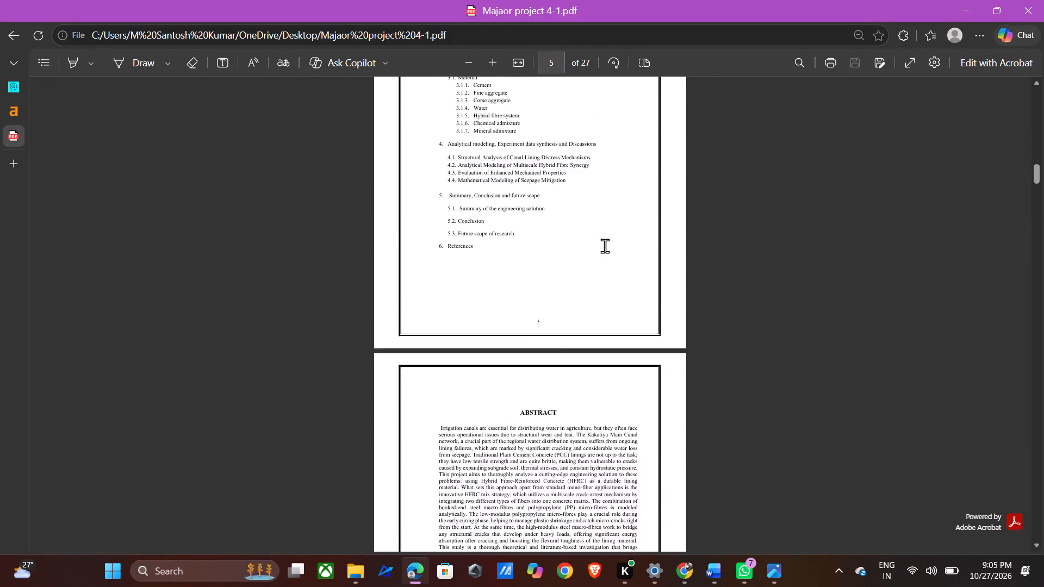
scroll(605, 246, down, 20)
scroll(605, 246, down, 20)
scroll(605, 246, down, 19)
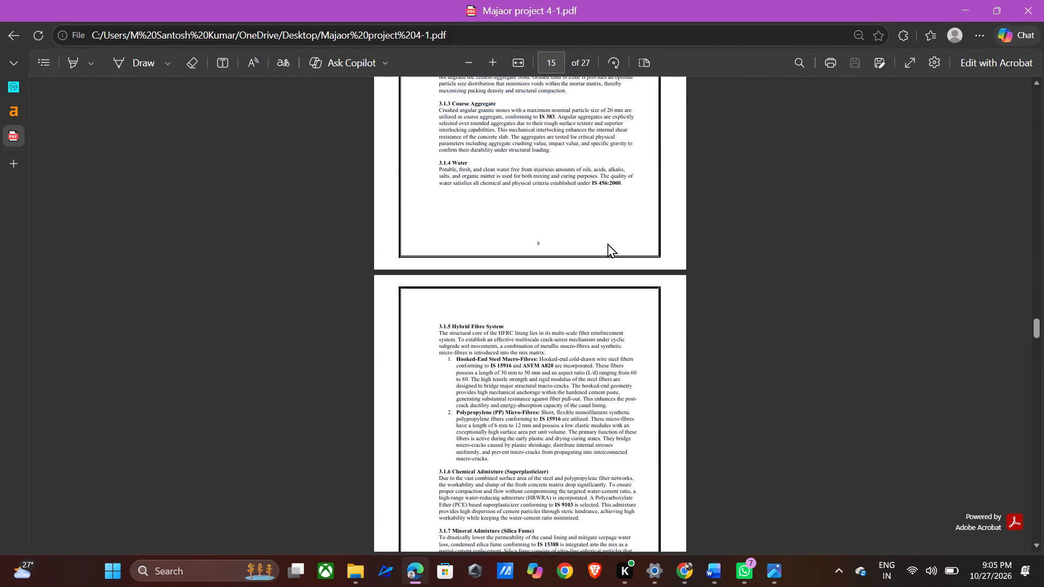
scroll(607, 243, down, 20)
scroll(607, 243, down, 20)
scroll(607, 243, down, 19)
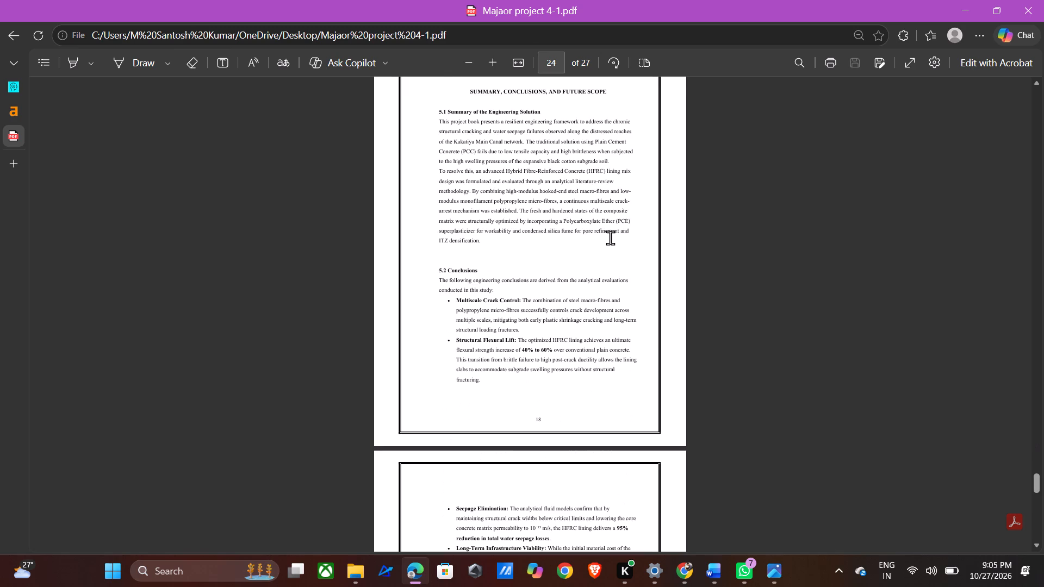
scroll(610, 238, down, 20)
scroll(610, 238, down, 13)
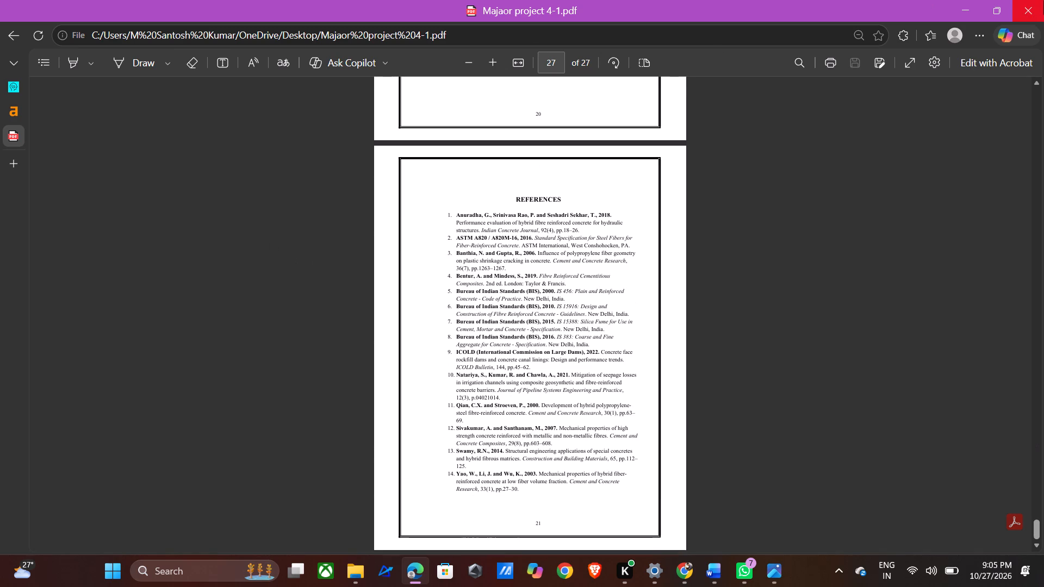
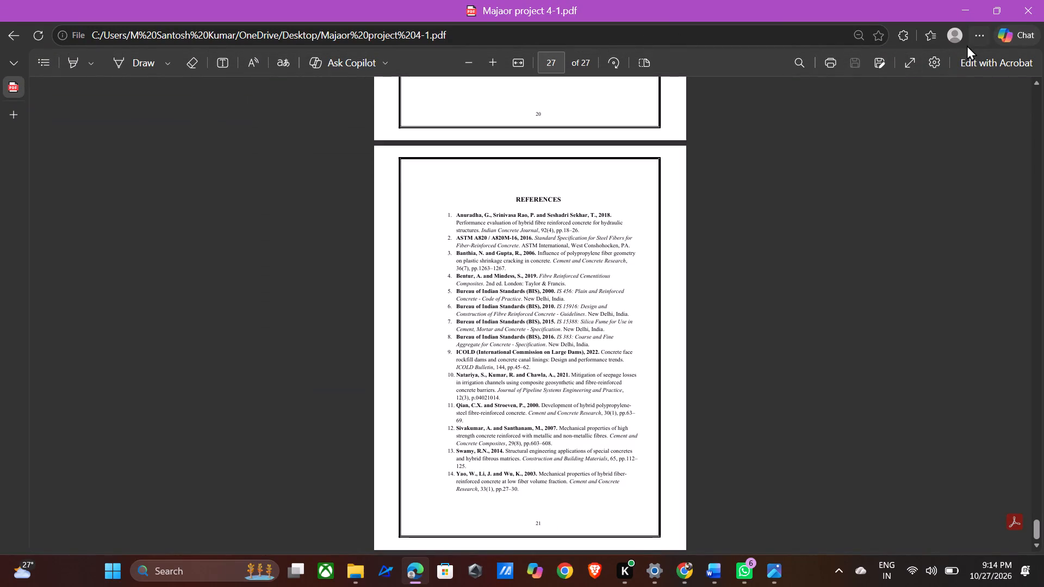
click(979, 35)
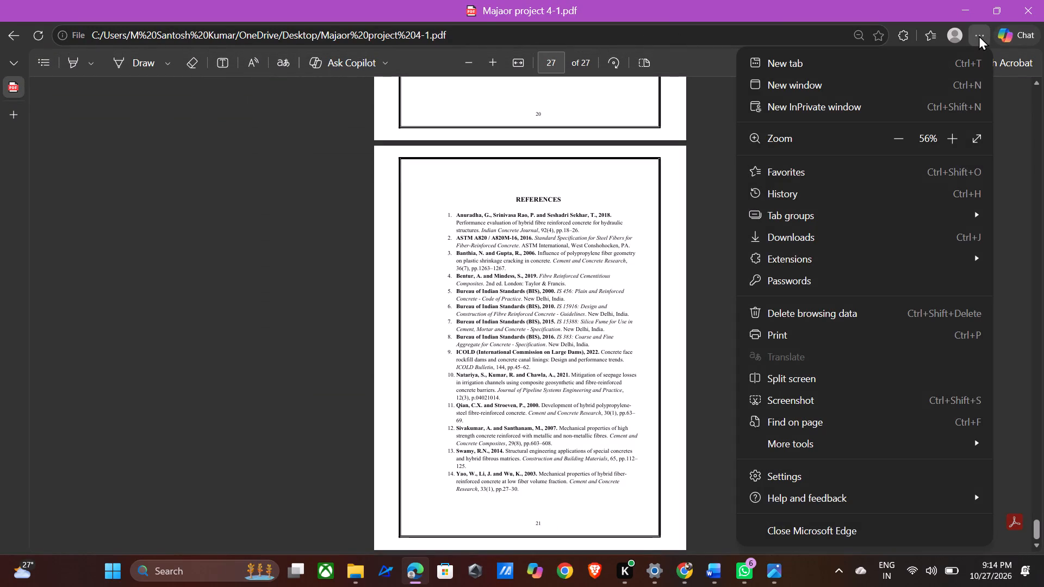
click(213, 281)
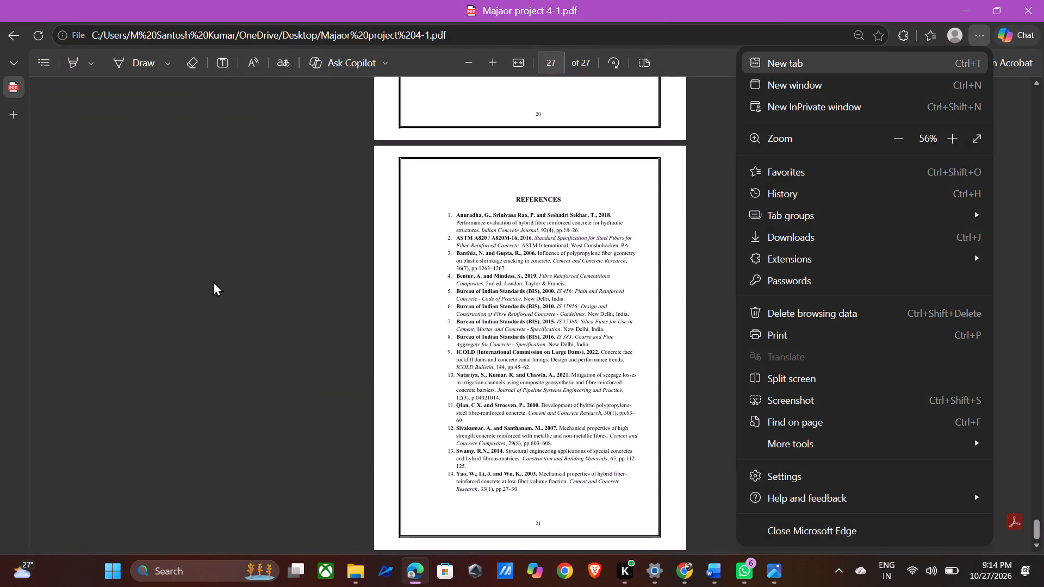
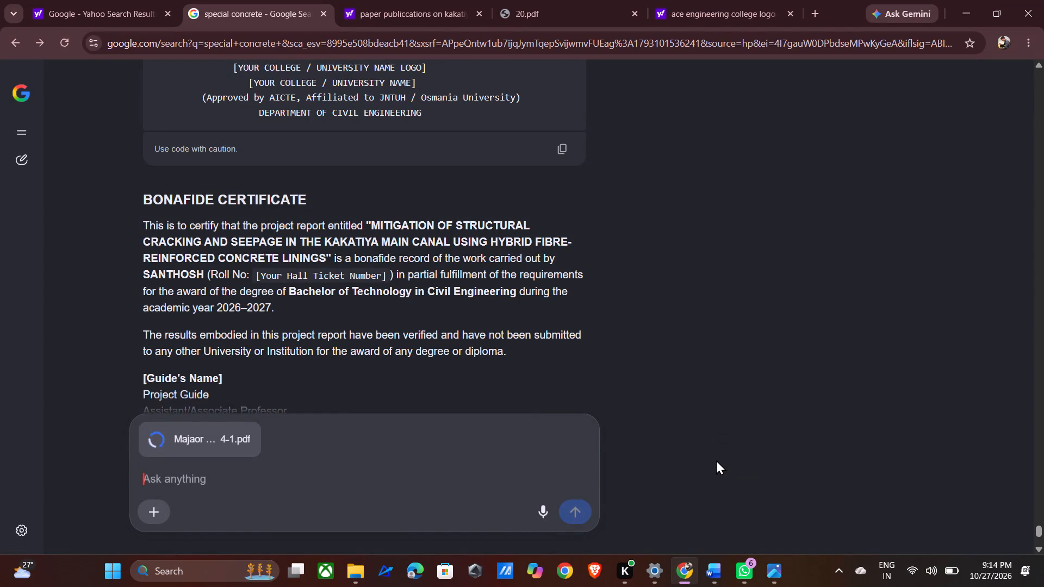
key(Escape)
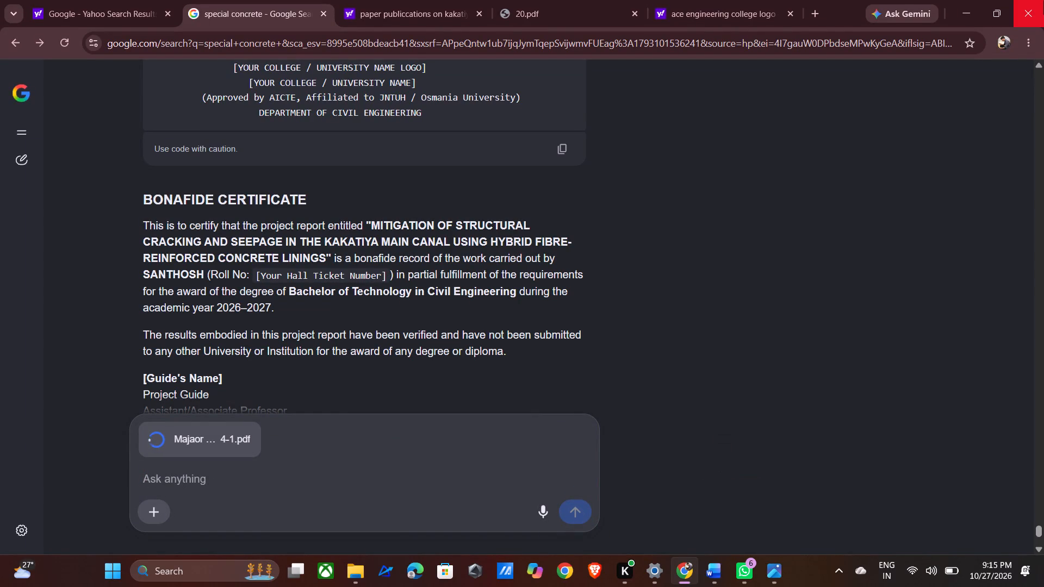